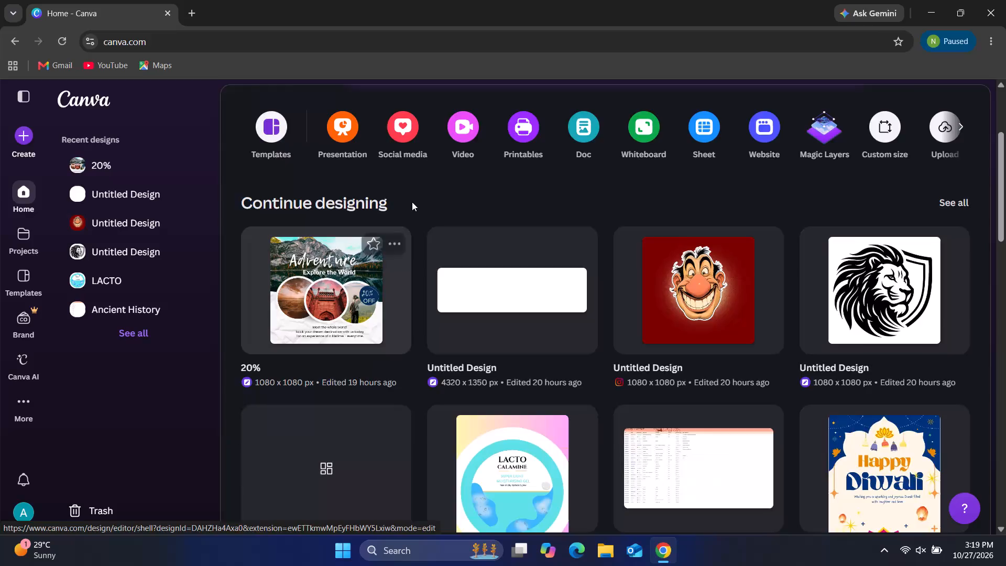
Start creating a new video design and browse the available video formats.
scroll(412, 202, up, 5)
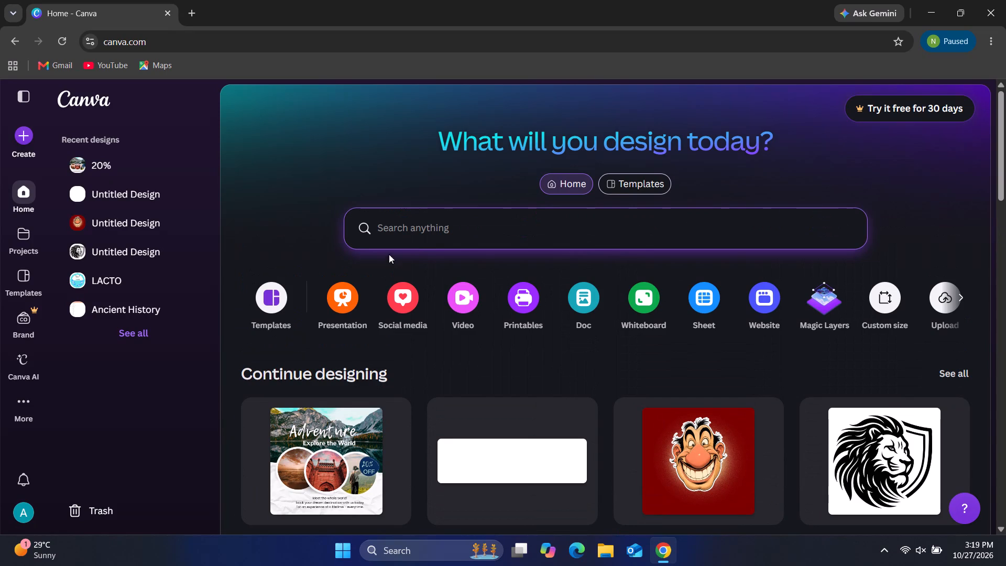
click(463, 303)
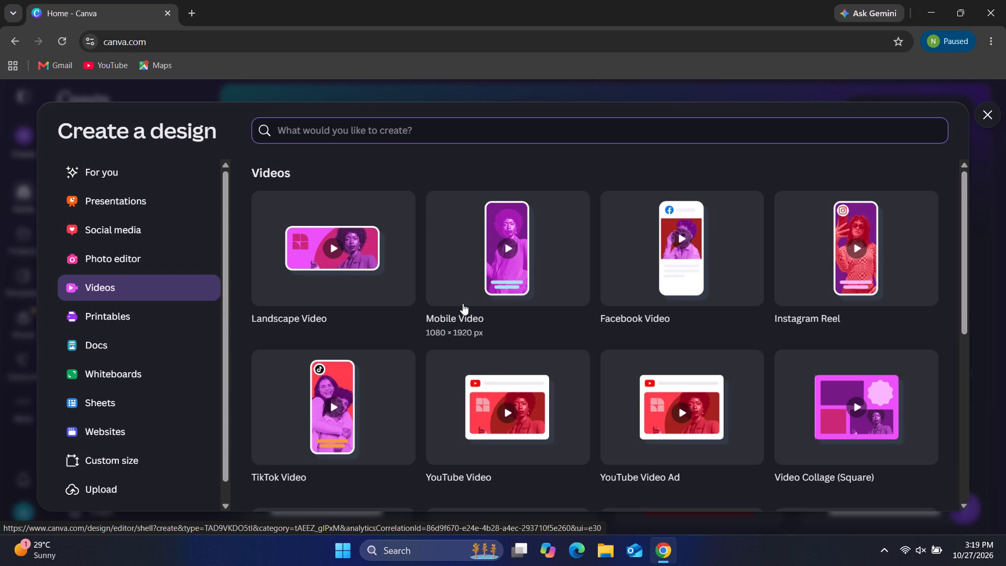
scroll(549, 398, down, 1)
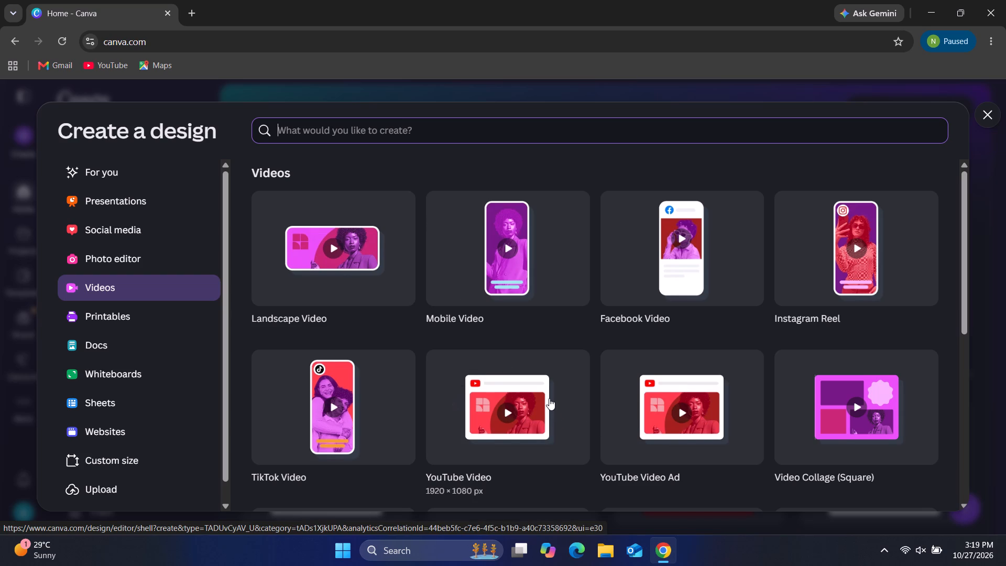
Create a new blank YouTube Video Ad design, 1920 × 1080 px, from the video design types.
scroll(549, 398, down, 4)
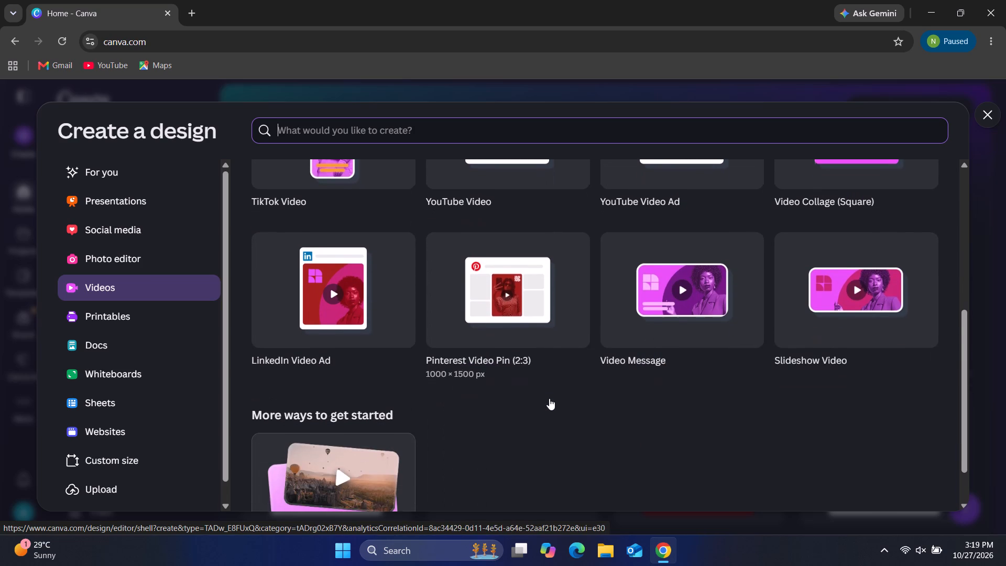
scroll(549, 398, down, 1)
scroll(549, 398, up, 3)
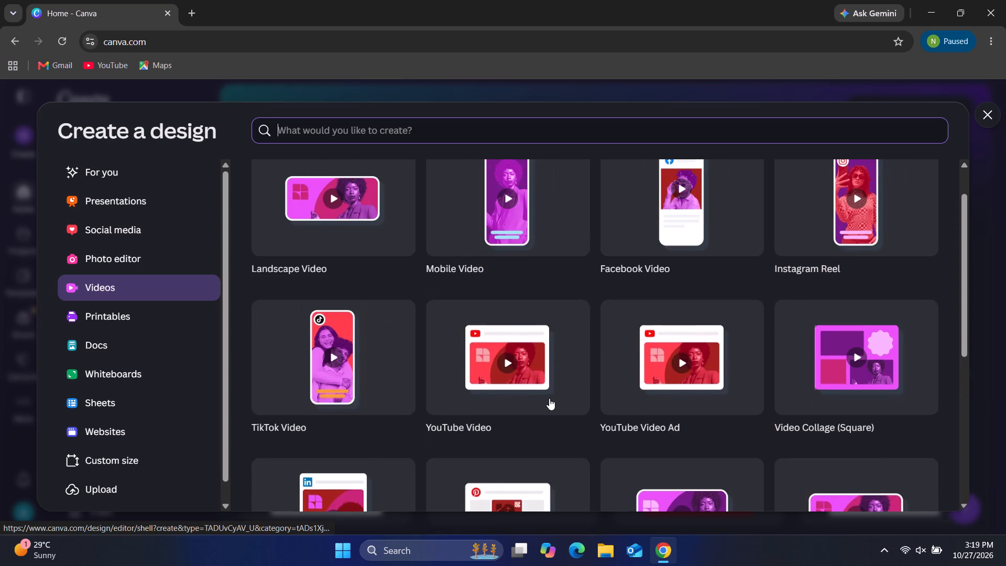
scroll(549, 398, up, 1)
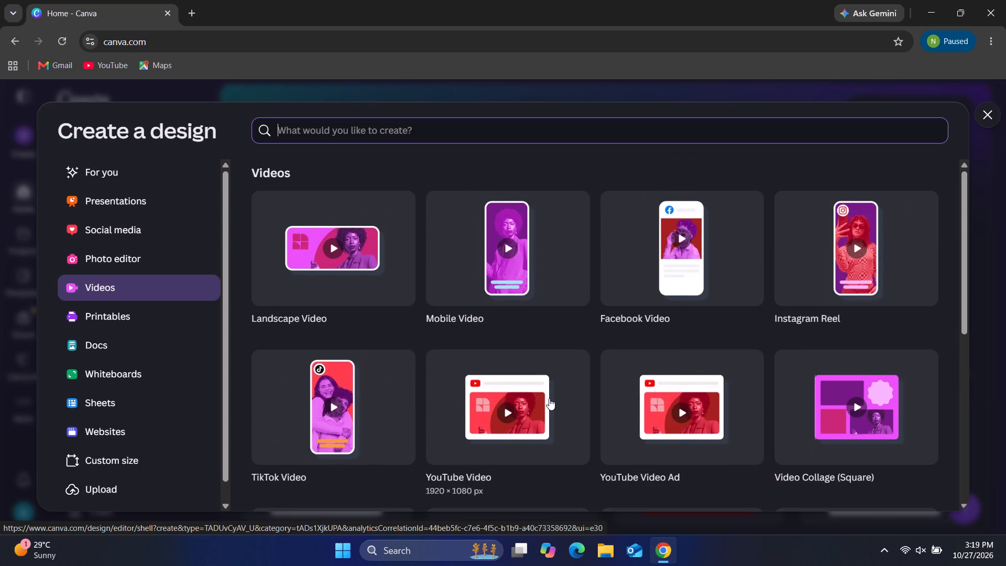
scroll(549, 398, up, 1)
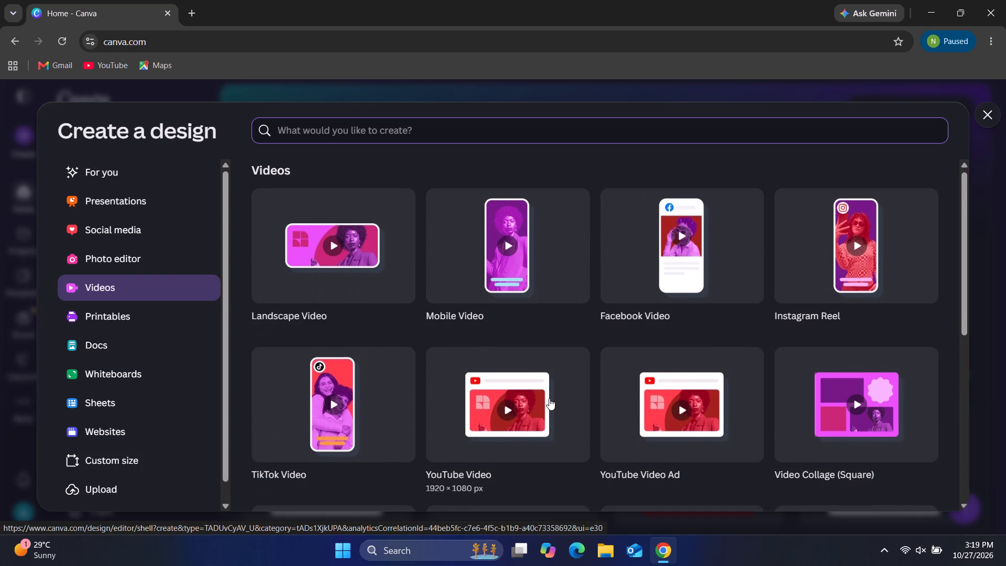
scroll(549, 398, up, 2)
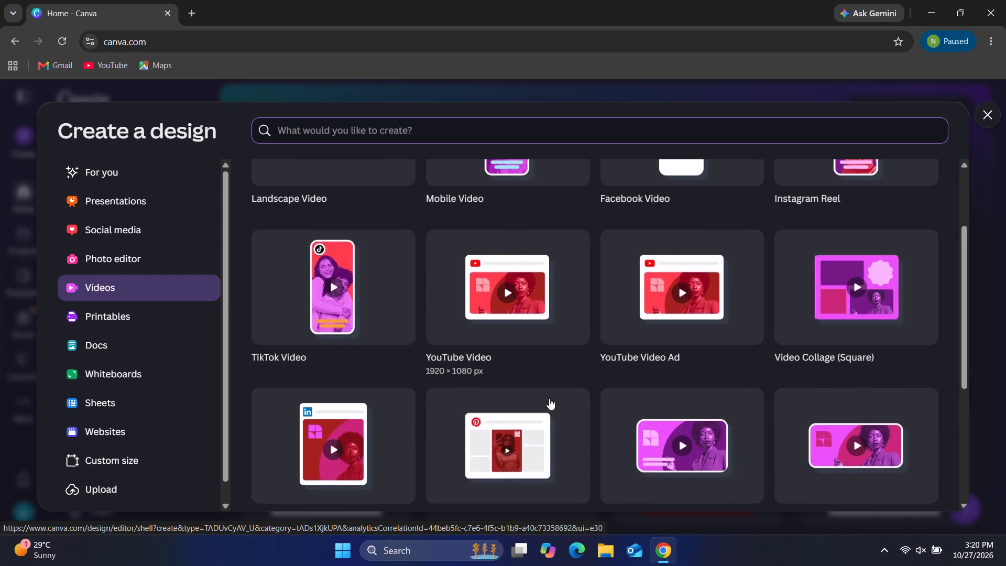
scroll(549, 398, up, 1)
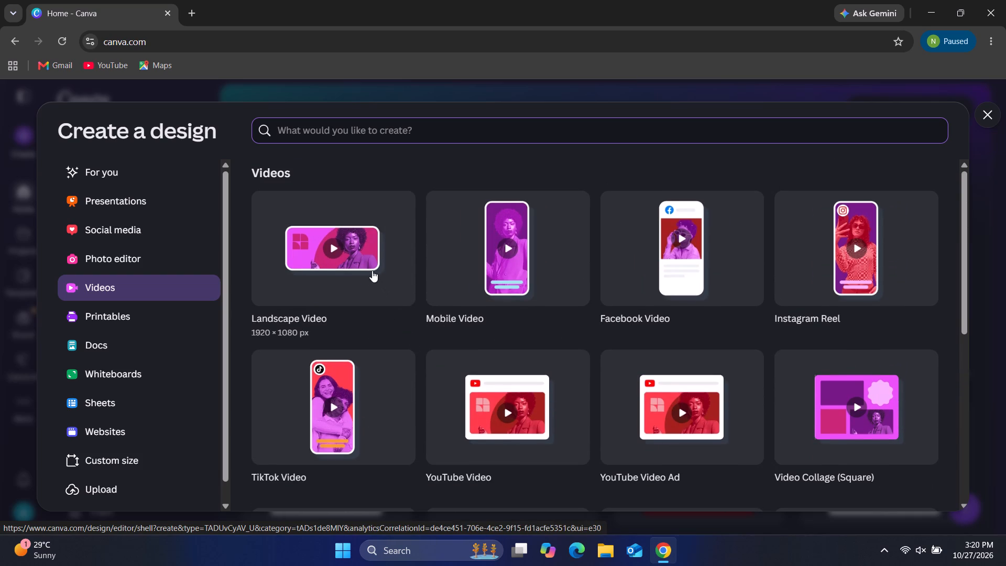
scroll(723, 399, down, 1)
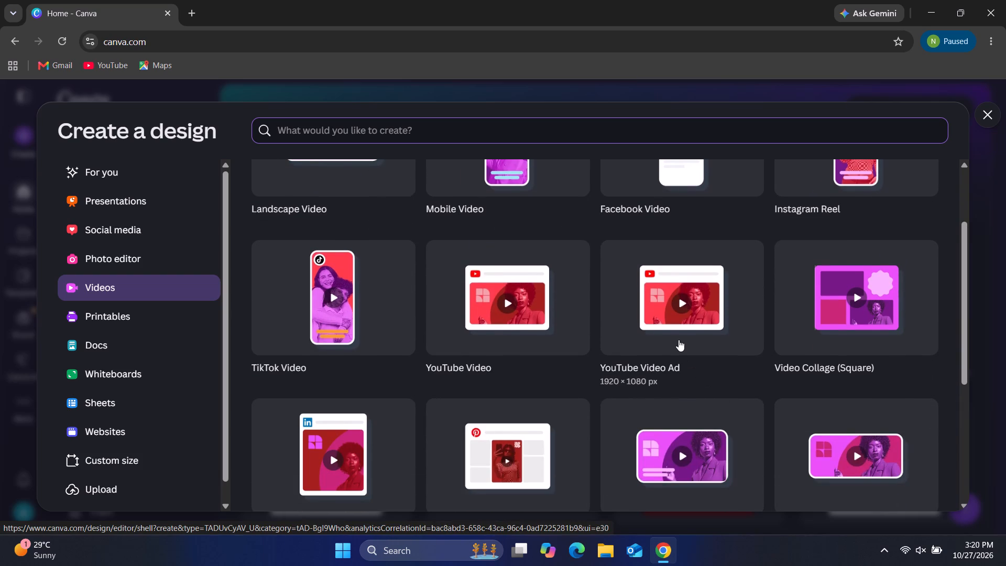
click(679, 340)
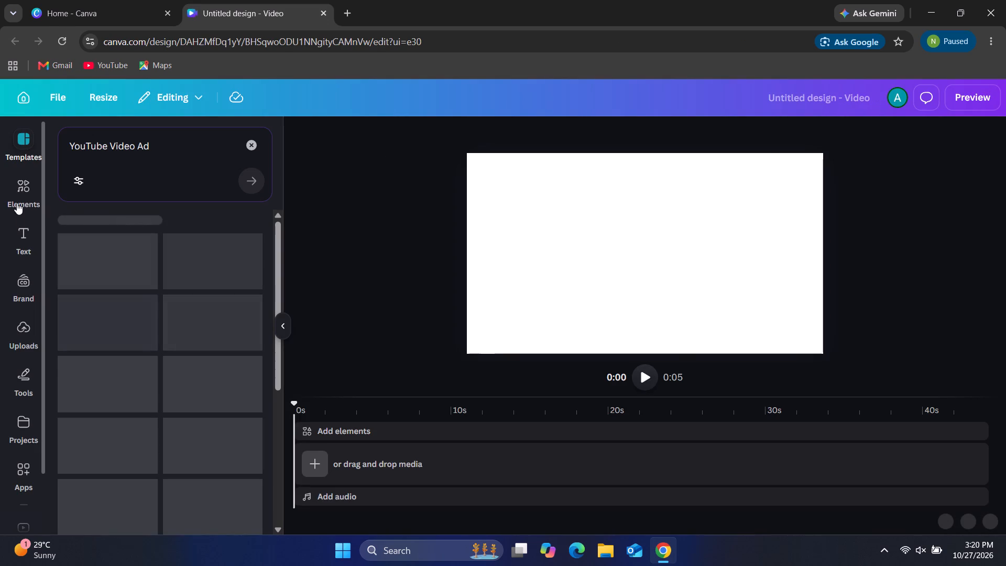
Search the elements library for lemon and limit the results to videos.
click(16, 201)
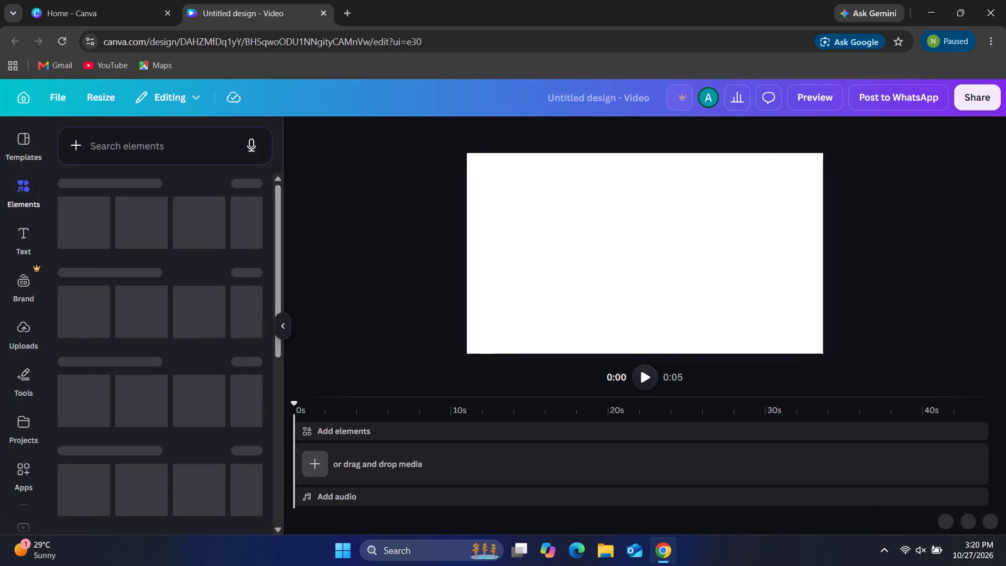
click(182, 152)
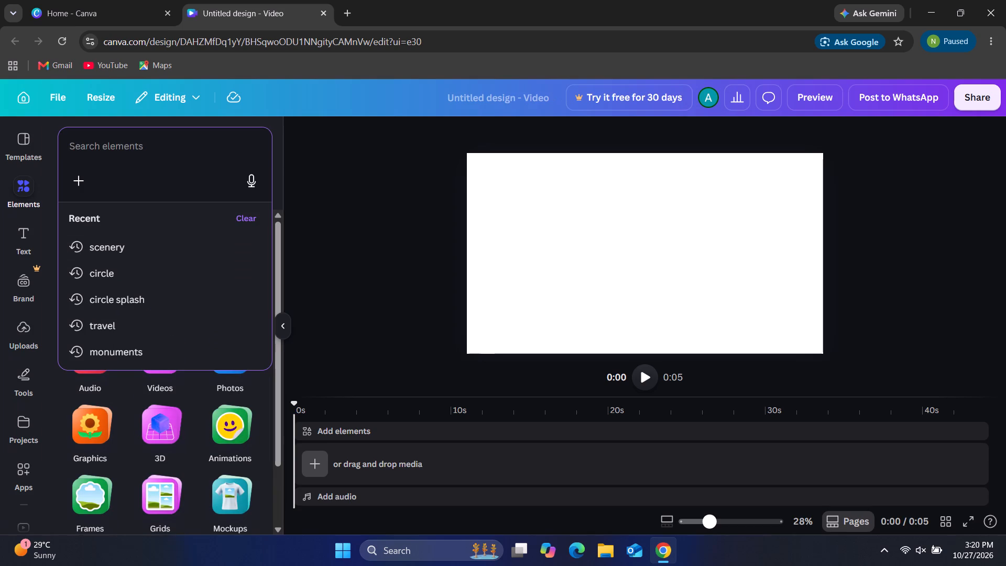
key(l)
text(emon)
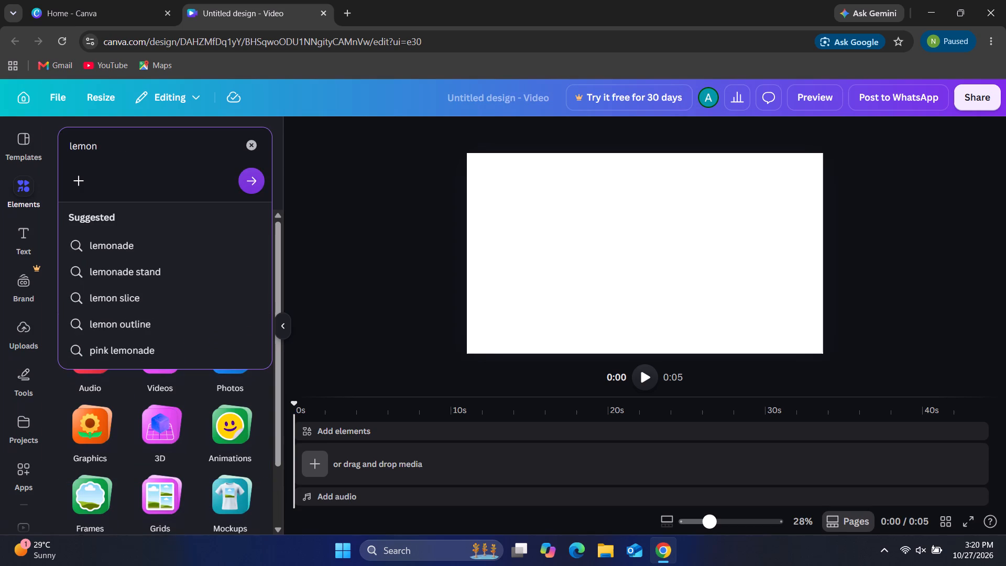
key(Return)
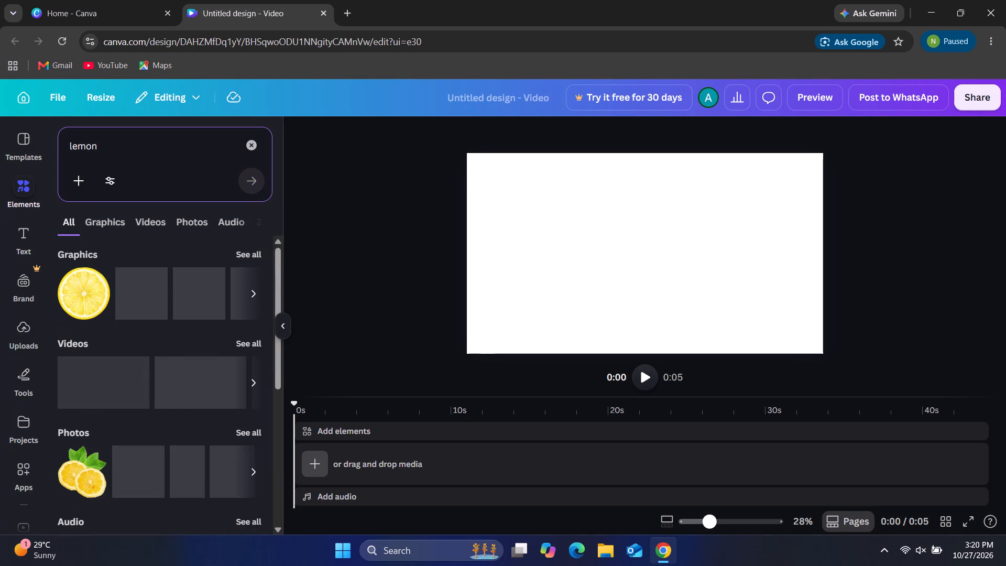
double_click(157, 222)
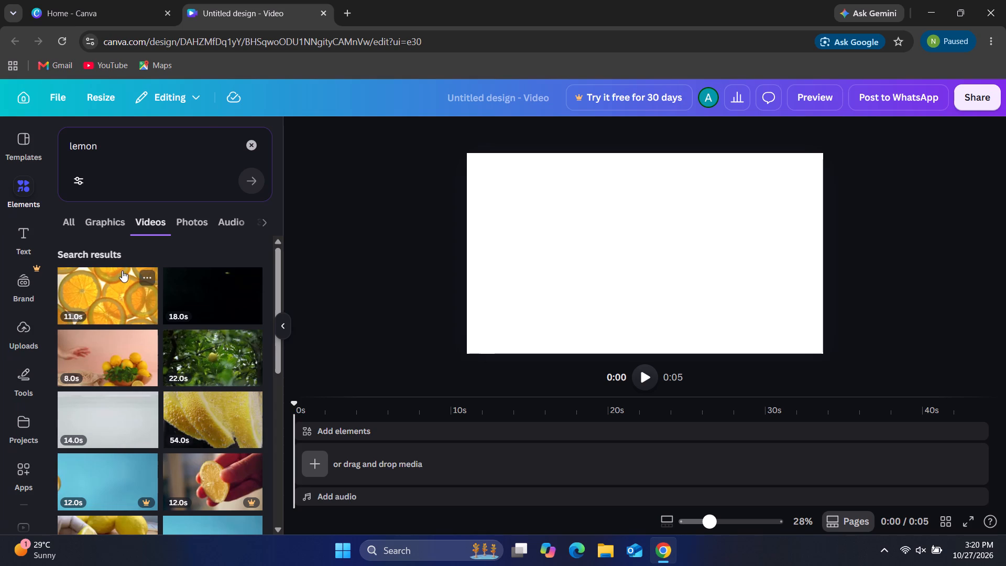
Add the 14-second clip of lemon slices falling into water against a grey background to the video design.
scroll(122, 270, down, 5)
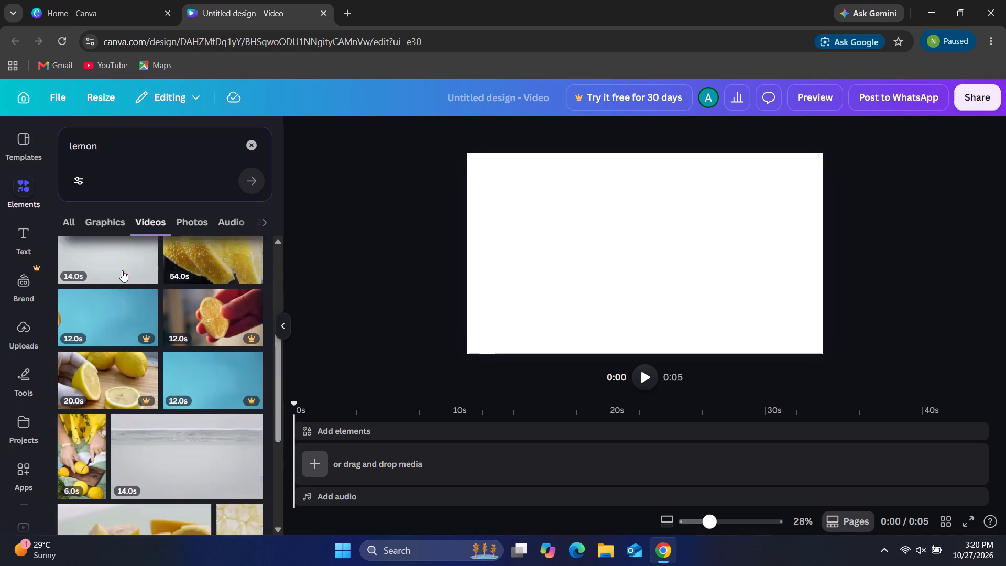
scroll(122, 270, down, 2)
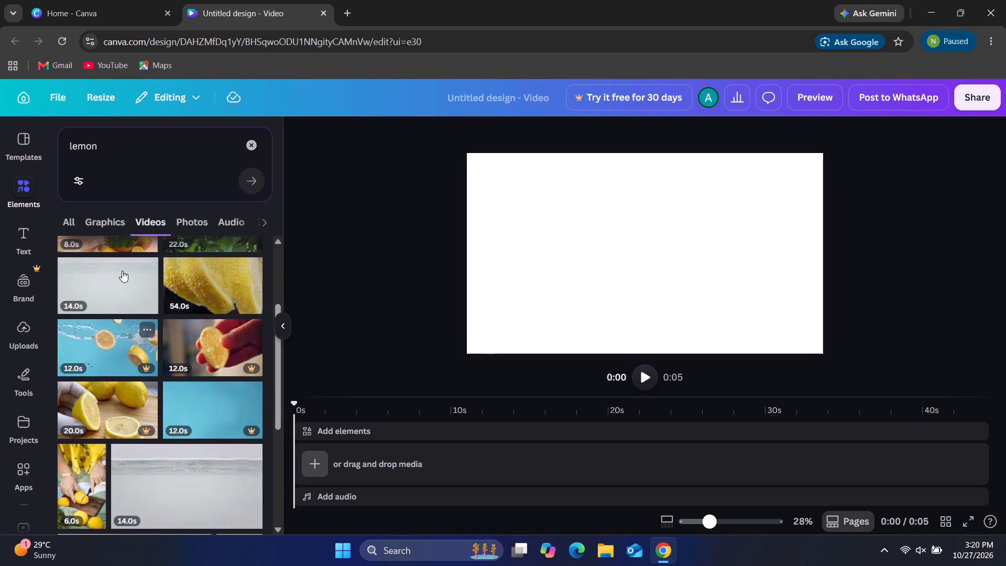
scroll(122, 270, down, 3)
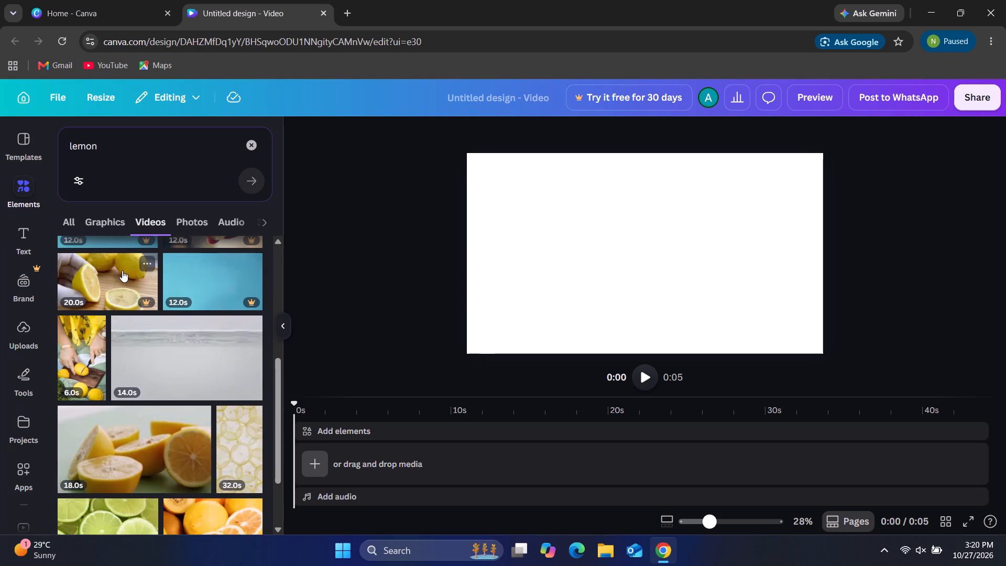
scroll(122, 270, down, 2)
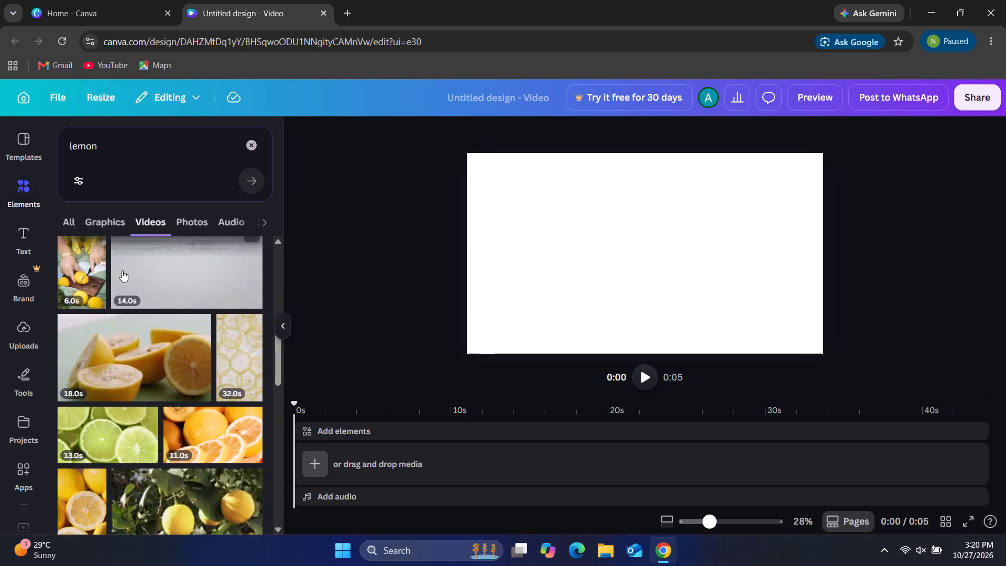
scroll(122, 270, up, 1)
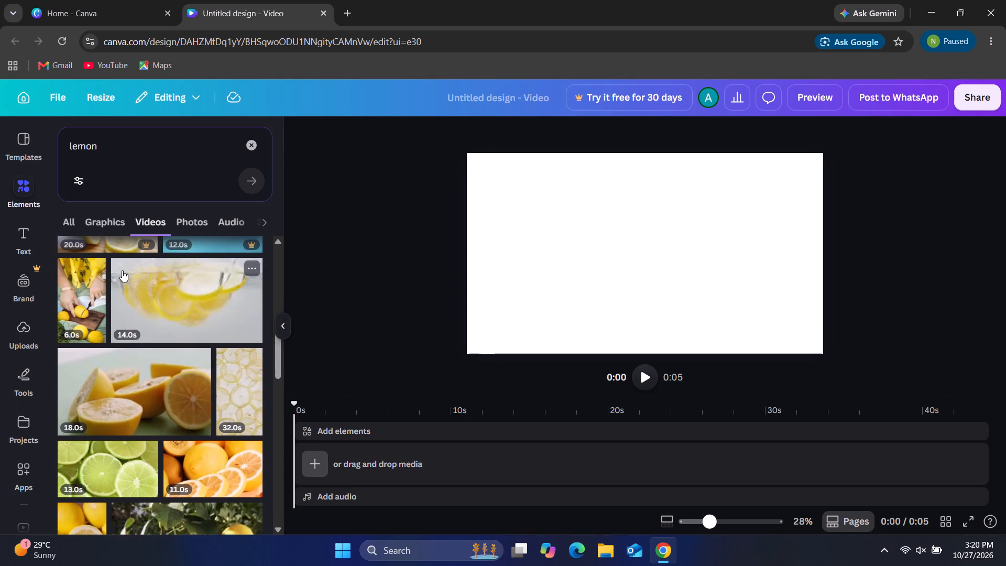
scroll(122, 270, up, 1)
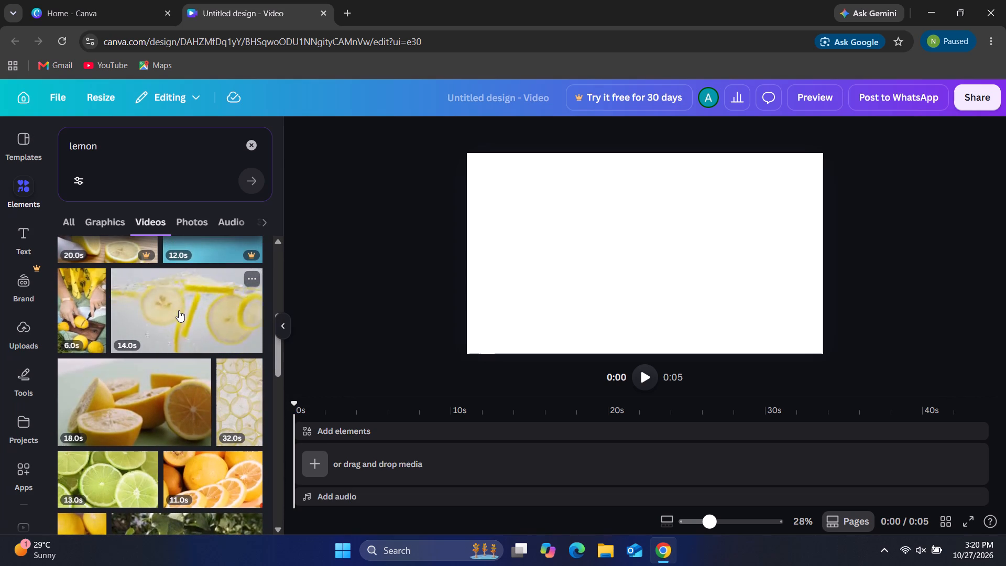
click(179, 310)
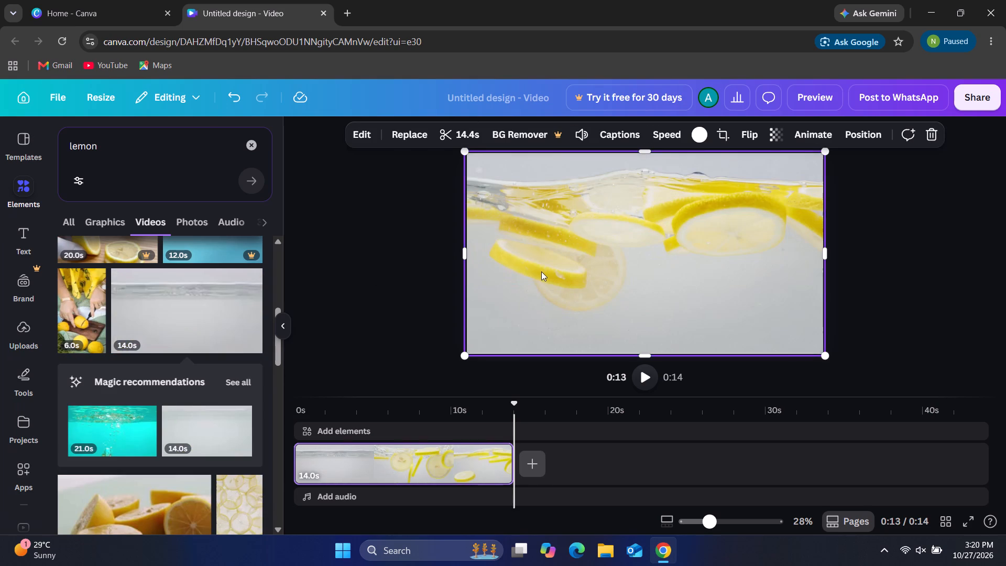
drag(541, 271, 580, 295)
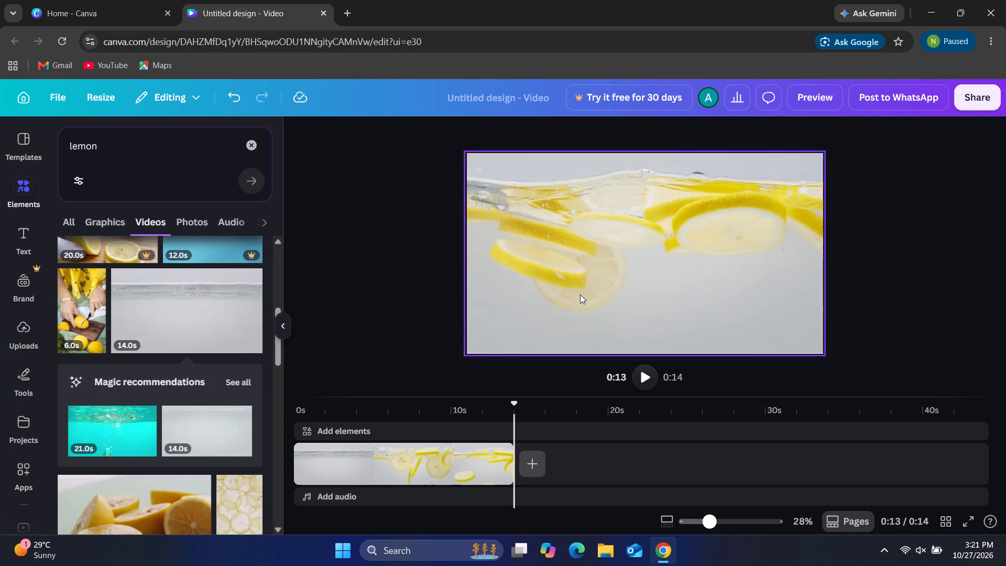
click(539, 275)
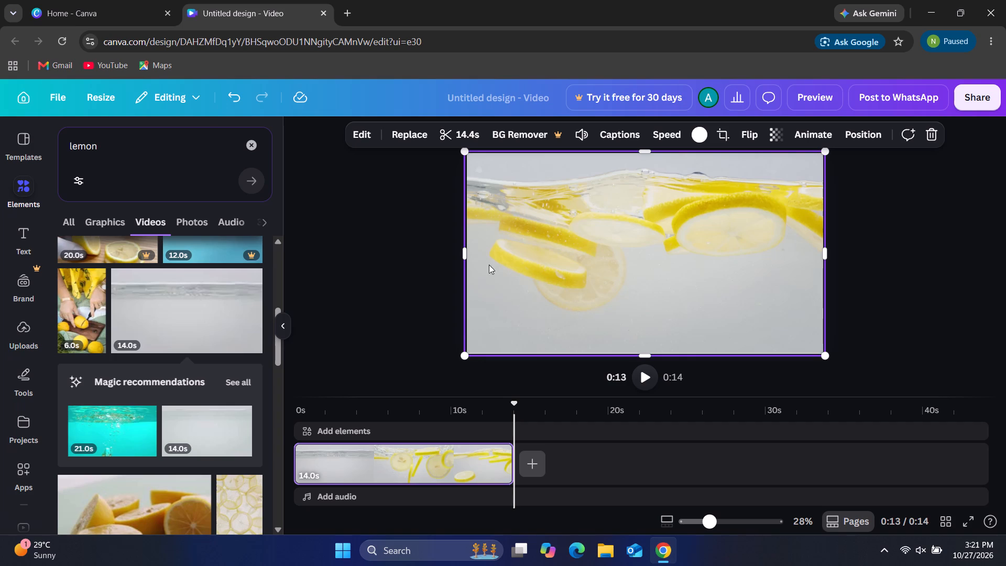
Add a text box reading "Fresh" over the lemon clip and set it in uppercase.
click(19, 237)
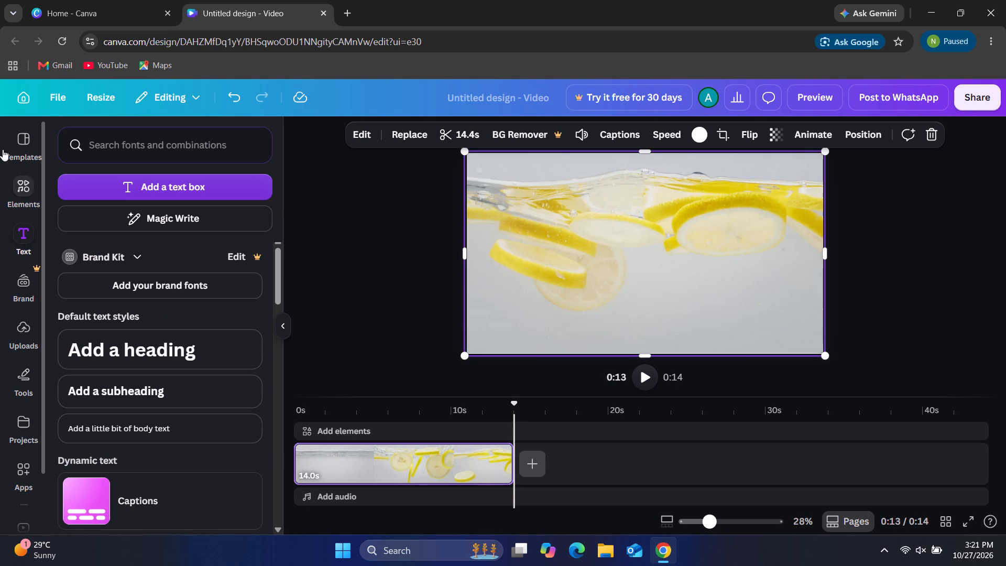
click(140, 189)
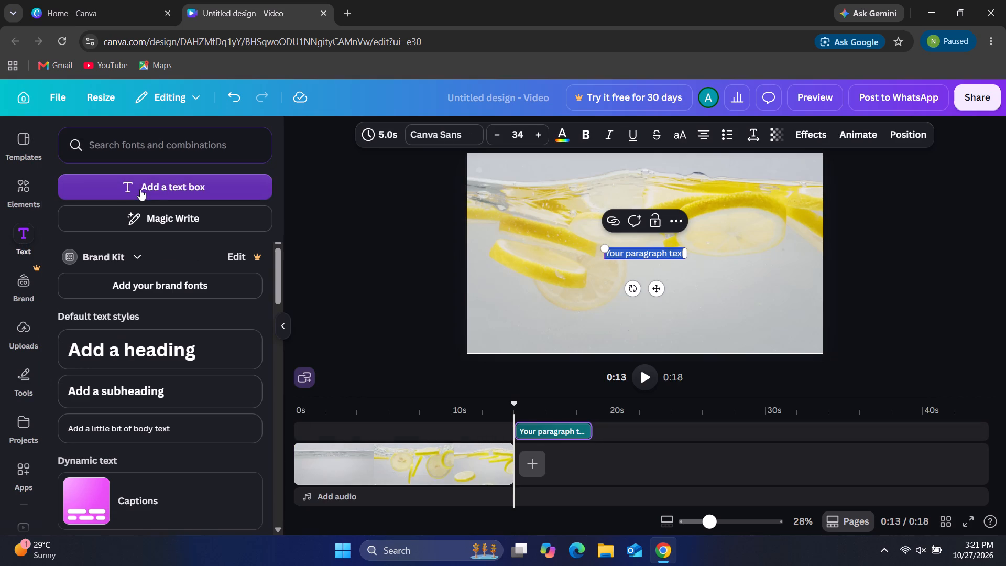
key(BackSpace)
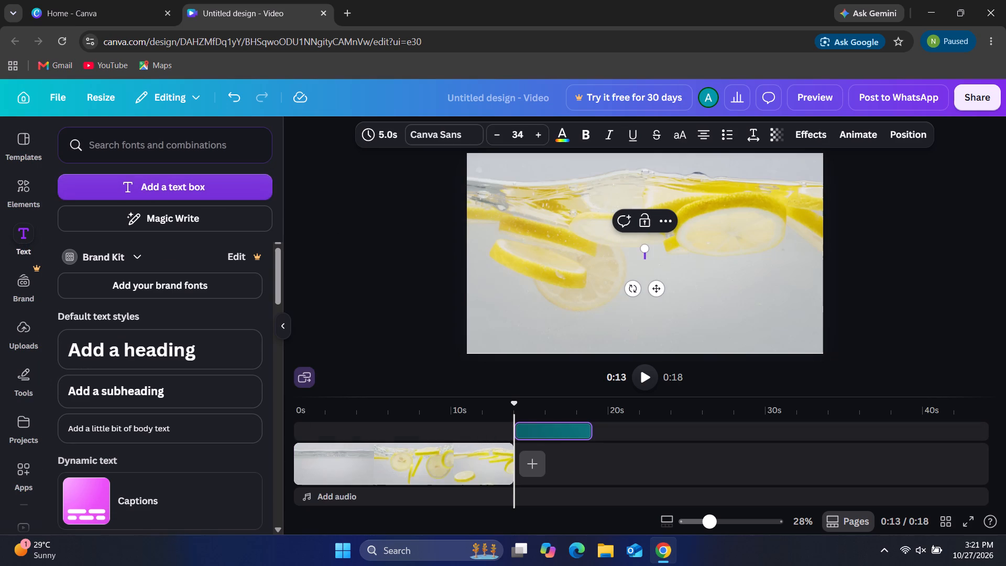
key(shift+f)
text(resh)
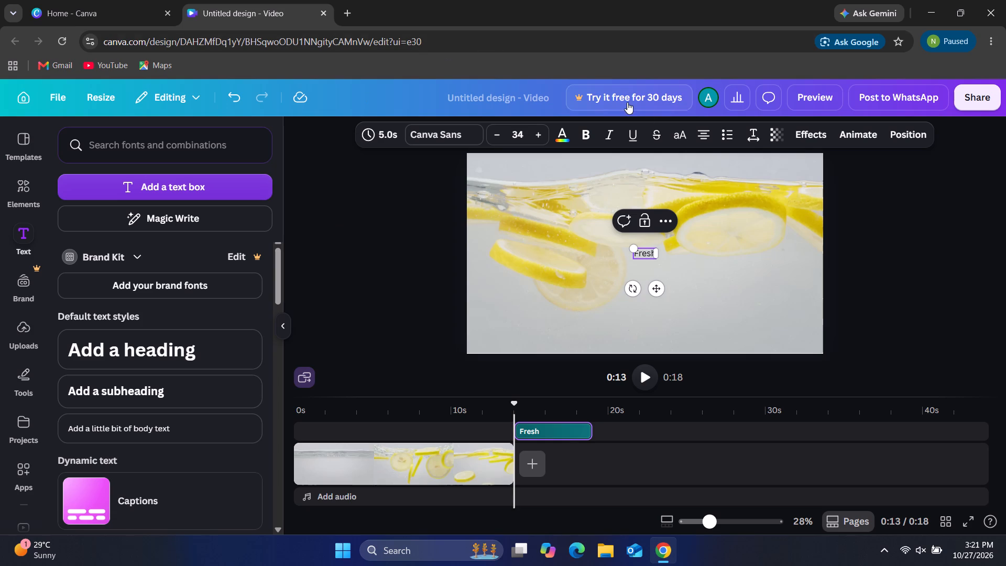
click(679, 134)
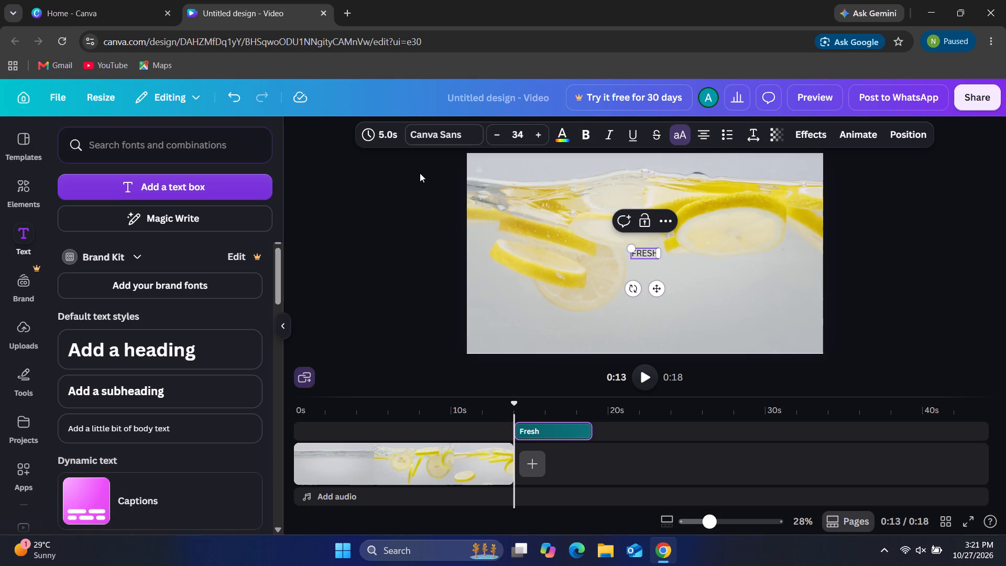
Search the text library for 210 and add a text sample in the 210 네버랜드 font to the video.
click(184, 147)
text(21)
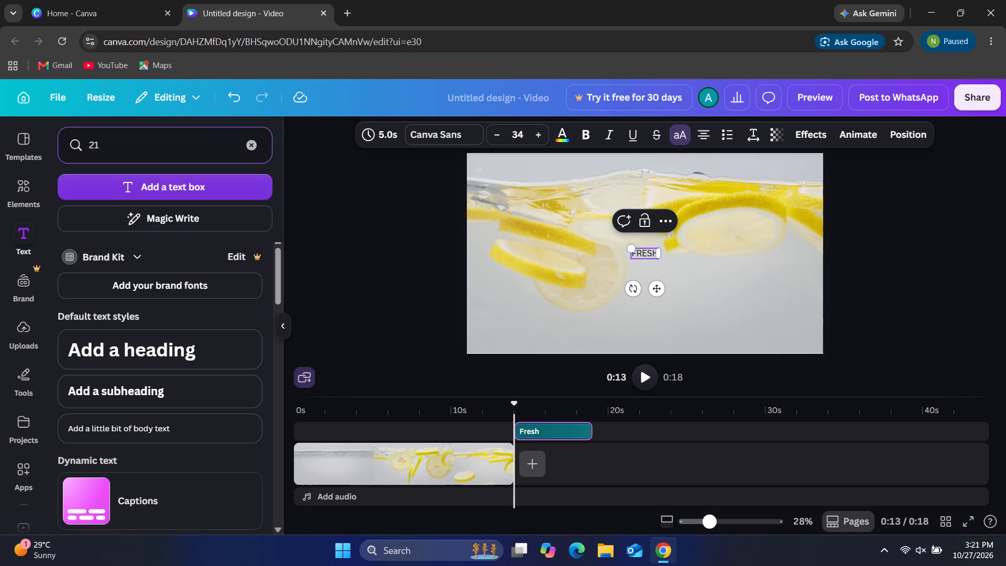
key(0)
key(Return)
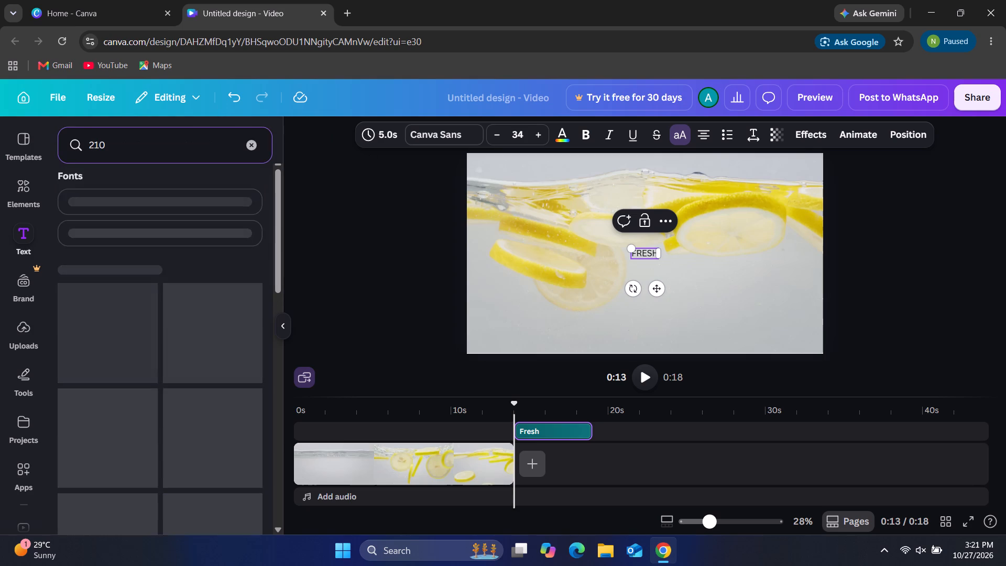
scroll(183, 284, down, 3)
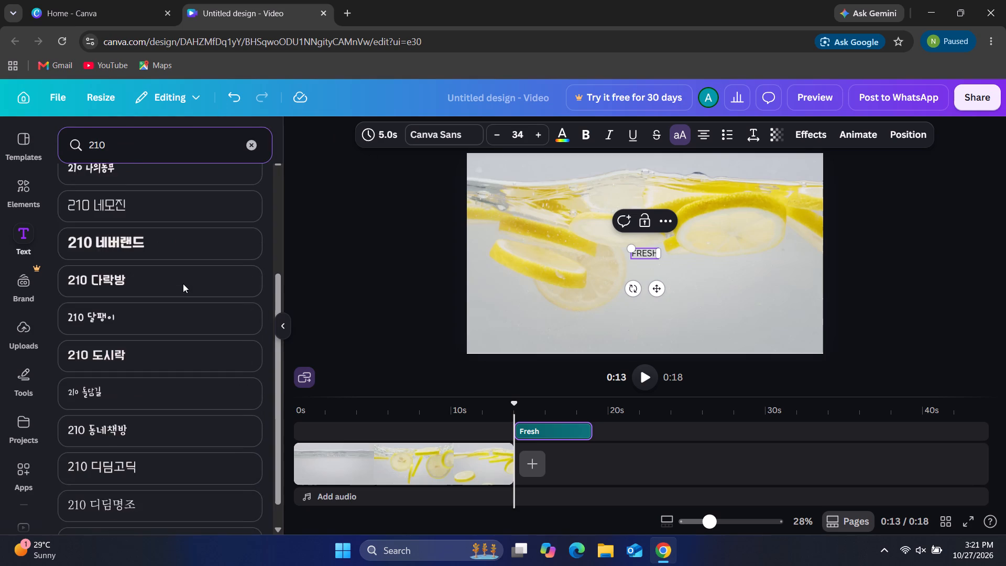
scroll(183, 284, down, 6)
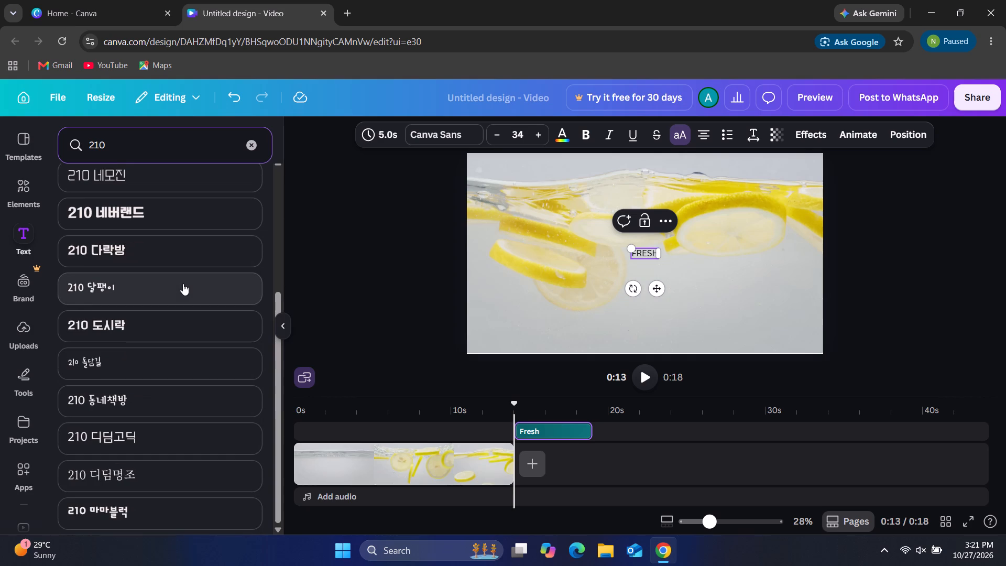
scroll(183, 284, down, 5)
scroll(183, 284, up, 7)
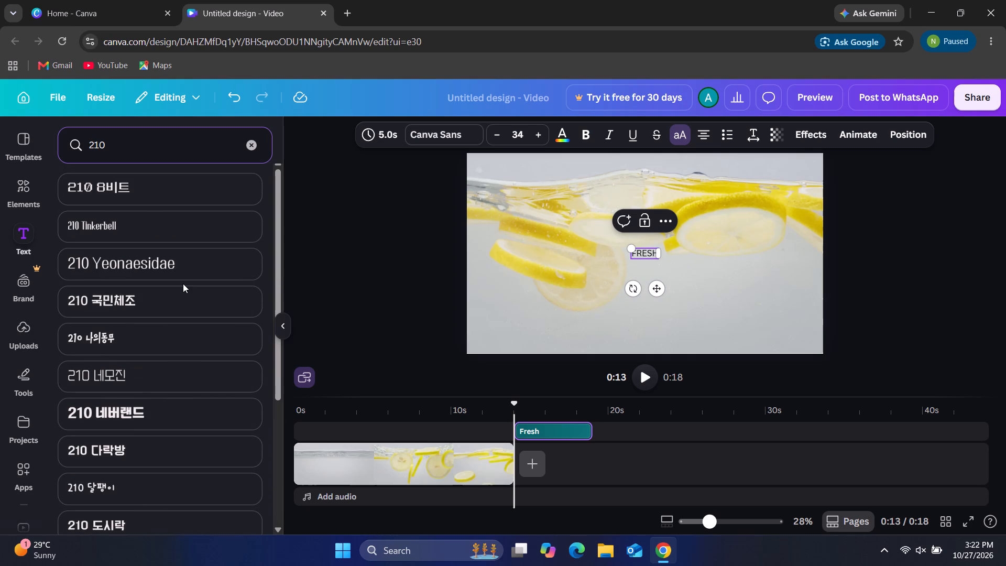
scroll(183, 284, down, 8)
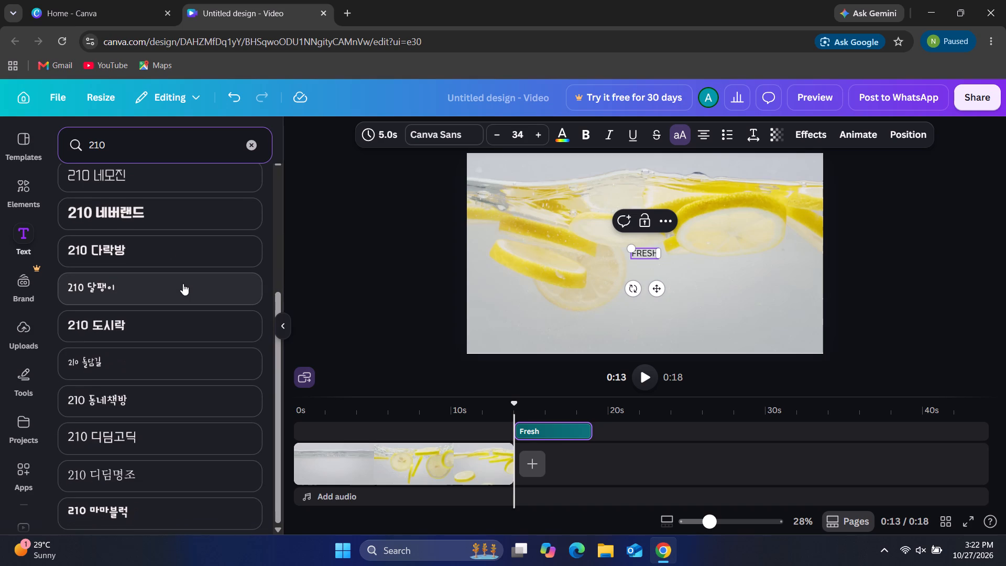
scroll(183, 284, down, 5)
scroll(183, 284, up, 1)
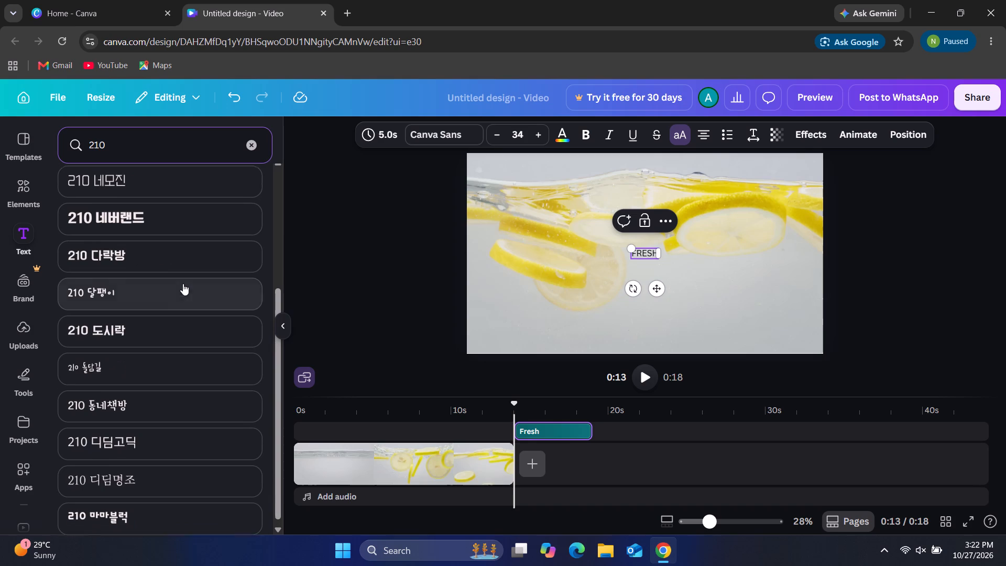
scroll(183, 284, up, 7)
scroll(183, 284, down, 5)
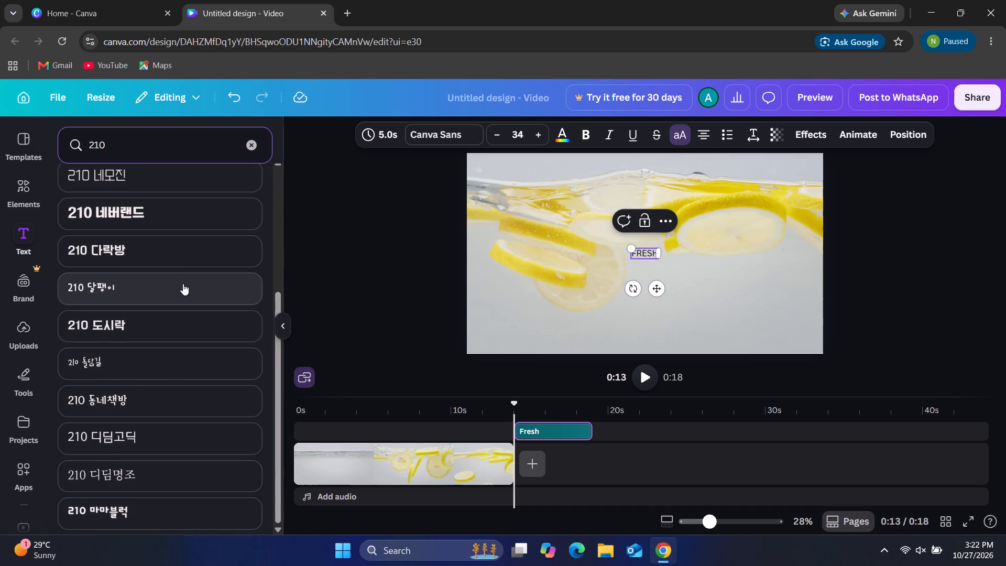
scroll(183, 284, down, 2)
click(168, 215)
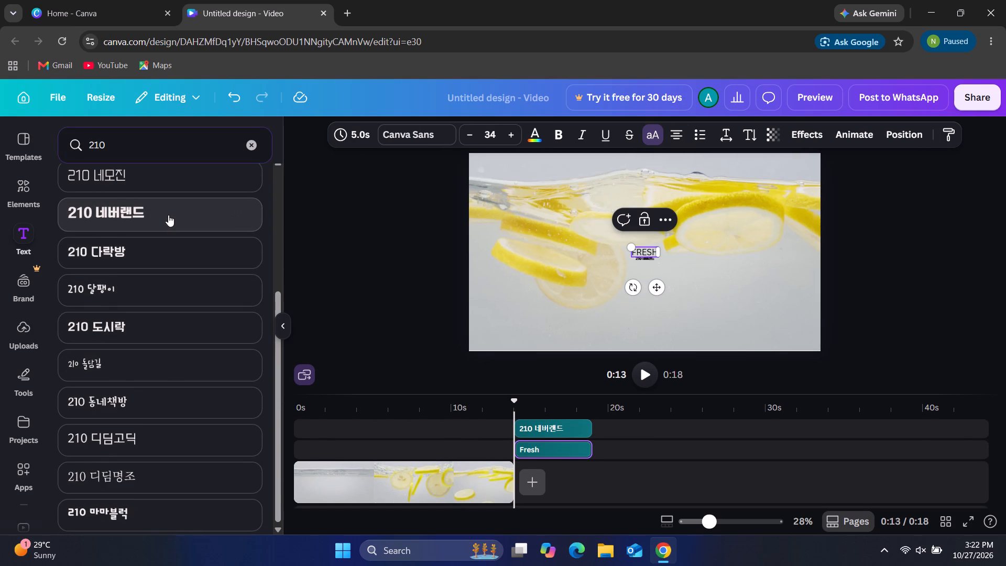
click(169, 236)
Enlarge the FRESH title to a font size of about 135.
drag(632, 246, 549, 226)
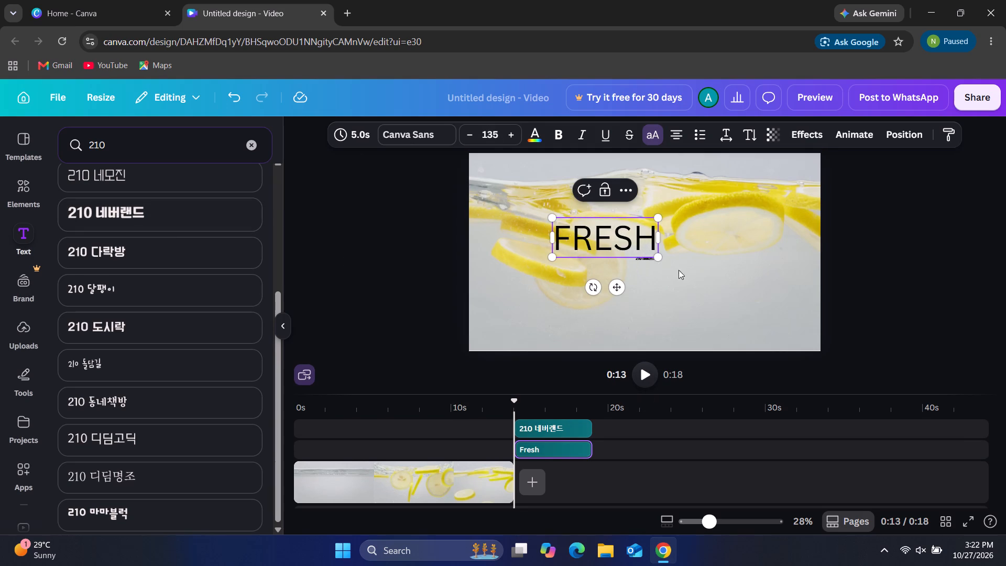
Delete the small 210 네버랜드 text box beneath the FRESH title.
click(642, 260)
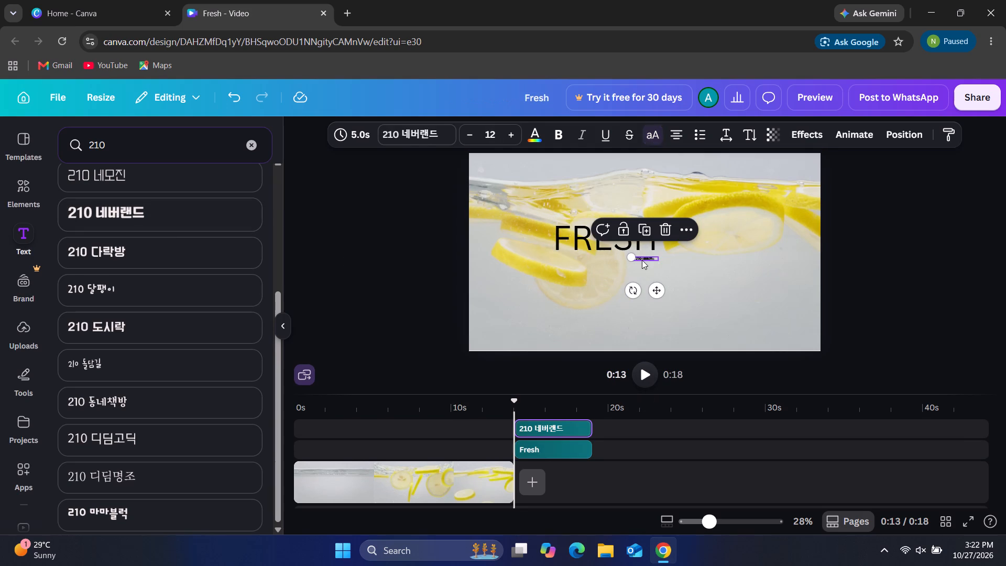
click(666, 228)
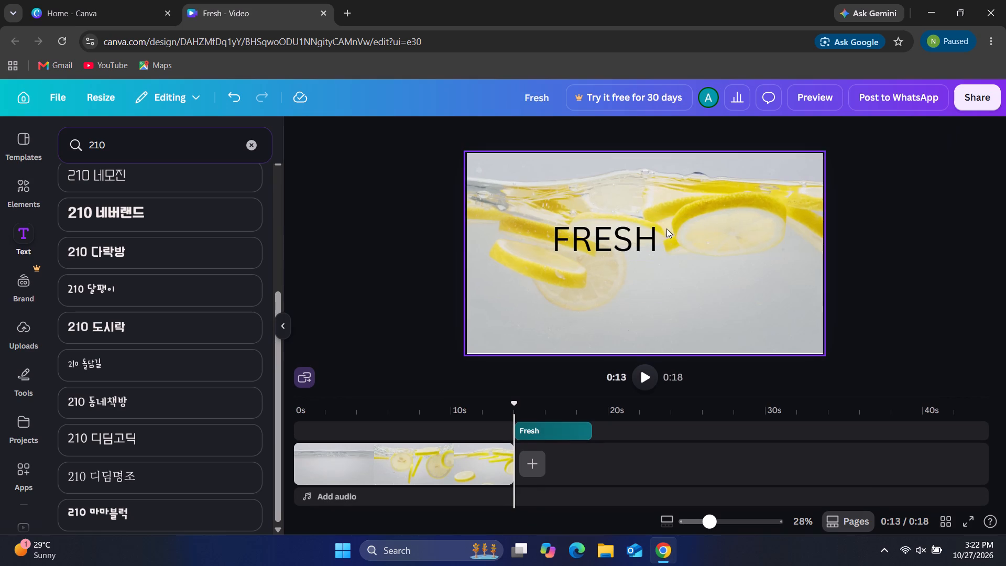
Search the fonts for 210 and set the FRESH title in 210 수퍼사이즈 Black Box.
click(614, 242)
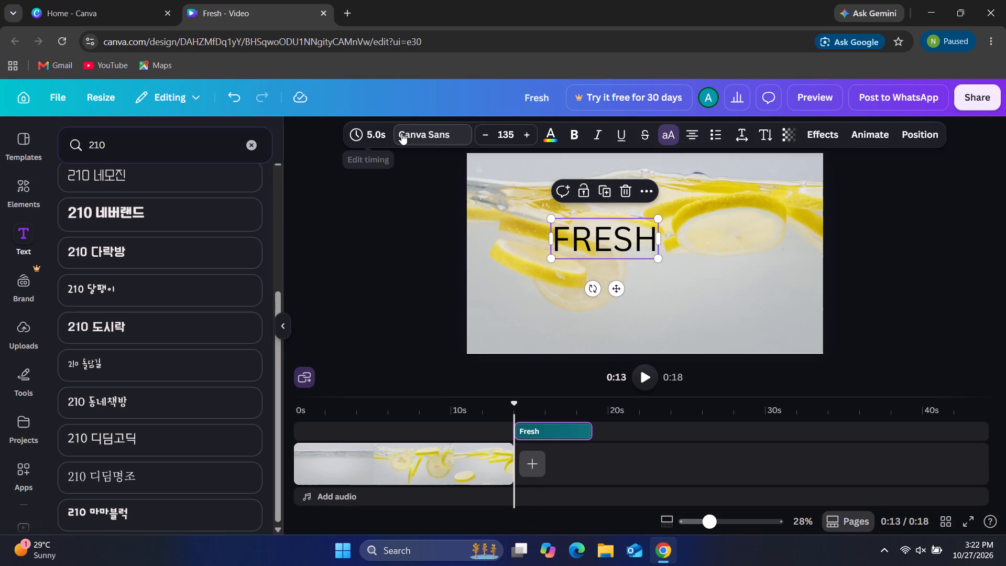
click(417, 129)
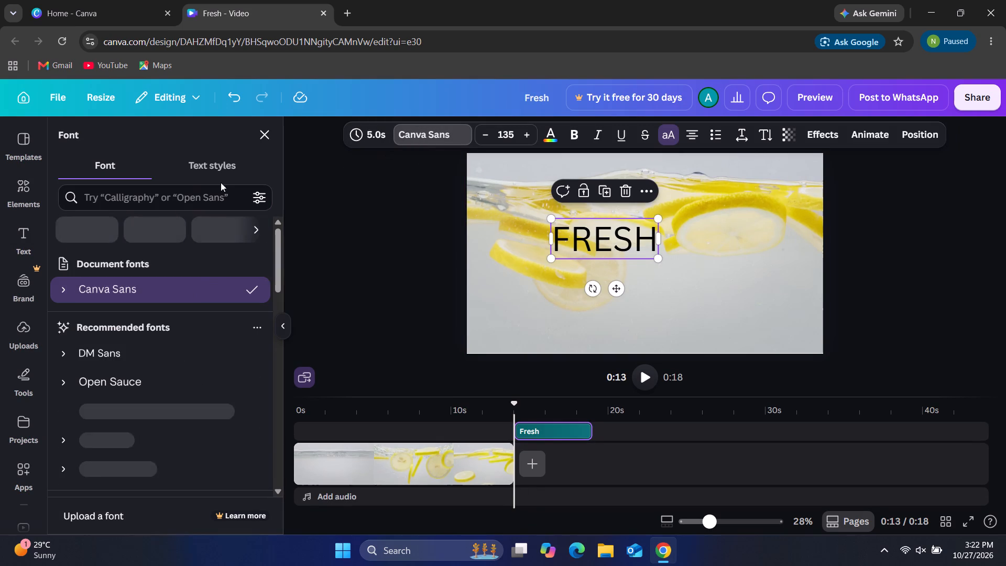
click(165, 193)
text(210)
key(Return)
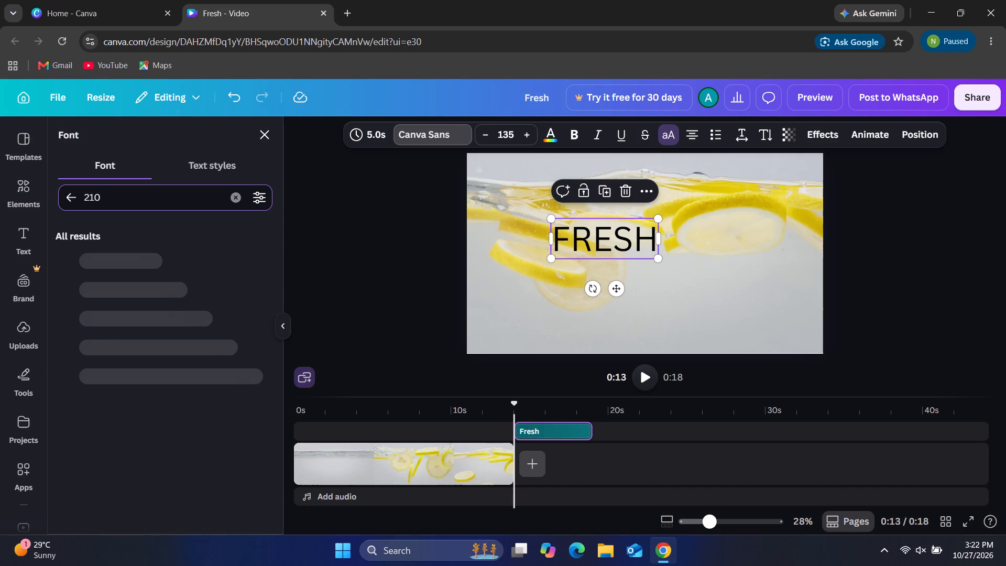
scroll(132, 301, down, 2)
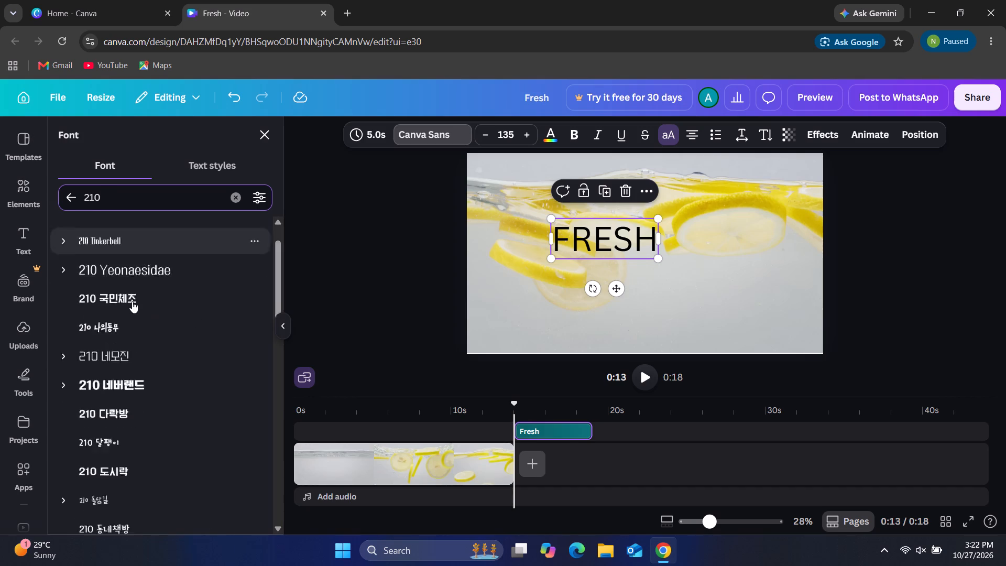
scroll(132, 301, down, 15)
scroll(132, 301, down, 7)
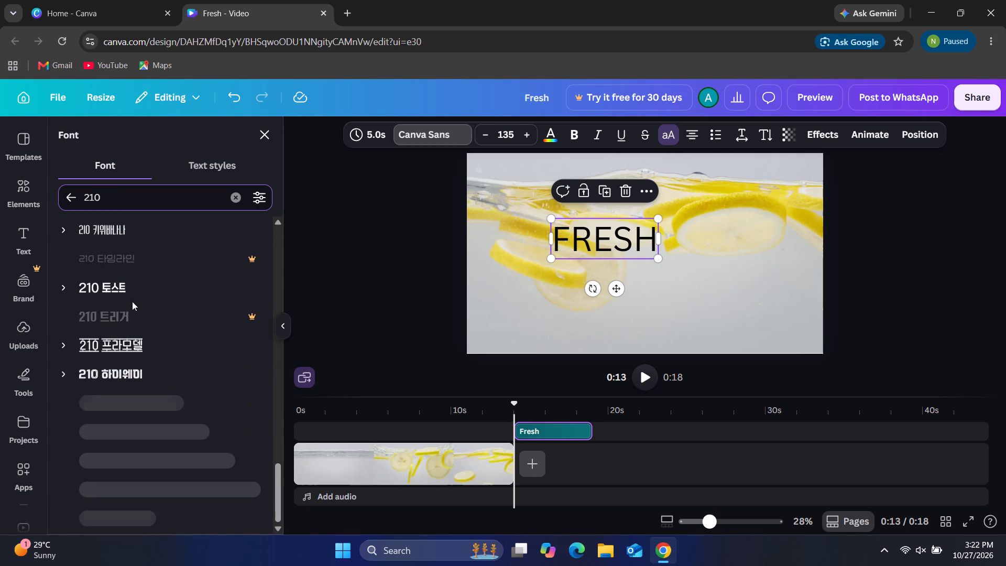
scroll(132, 301, down, 18)
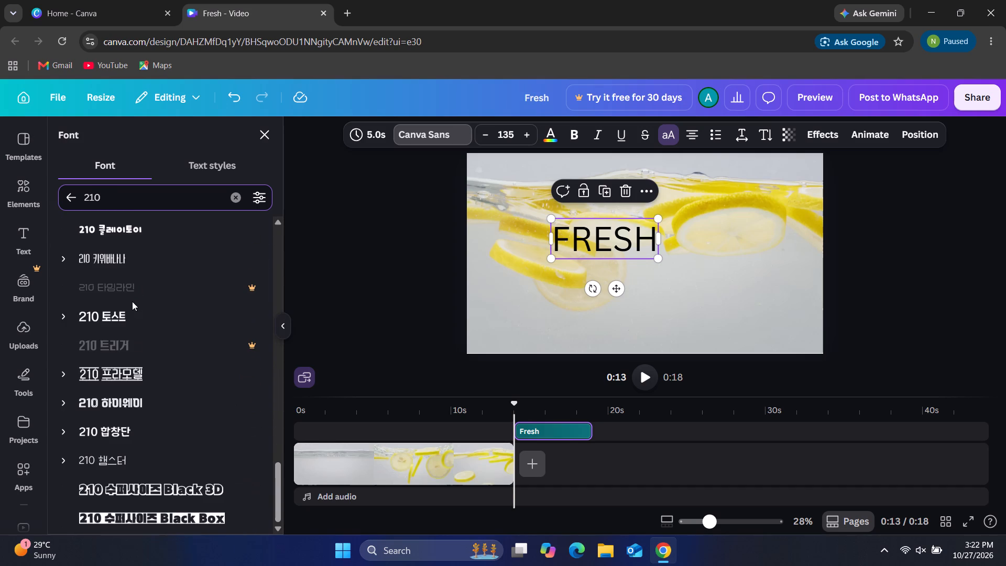
scroll(132, 301, down, 4)
click(196, 521)
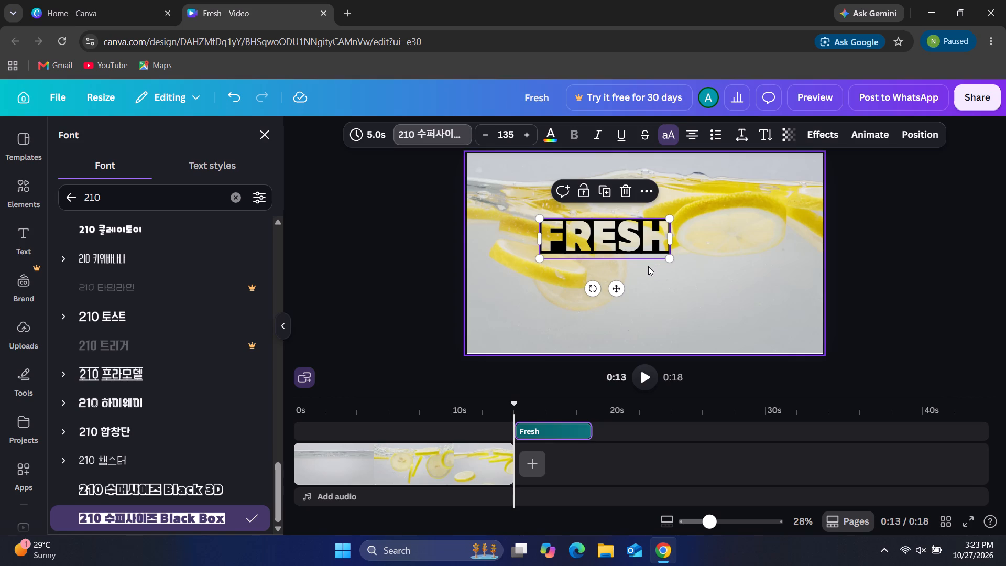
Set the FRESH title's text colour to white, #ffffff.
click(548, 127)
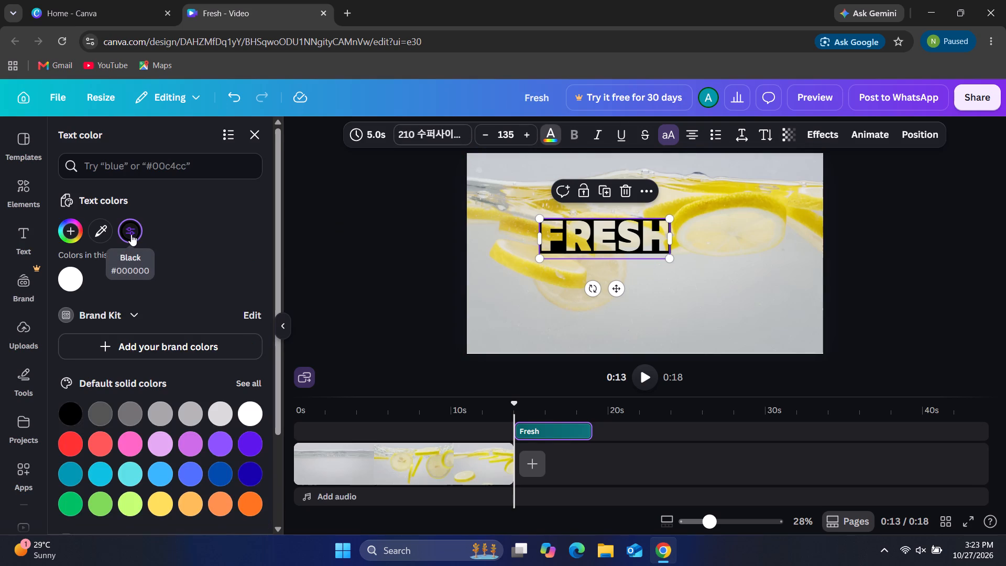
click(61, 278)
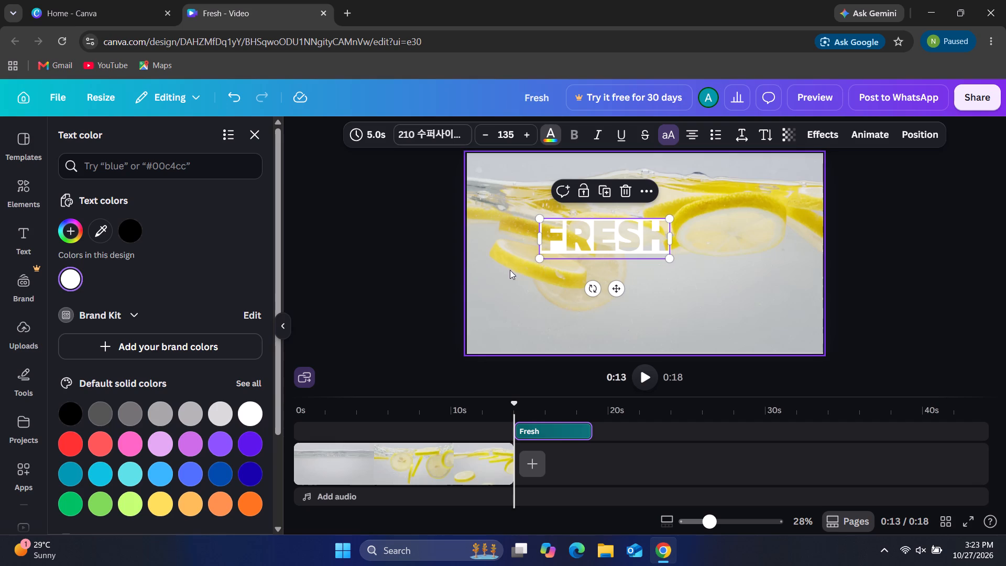
Enlarge the FRESH title to a font size of about 318 and place it around the middle of the frame.
drag(540, 219, 461, 164)
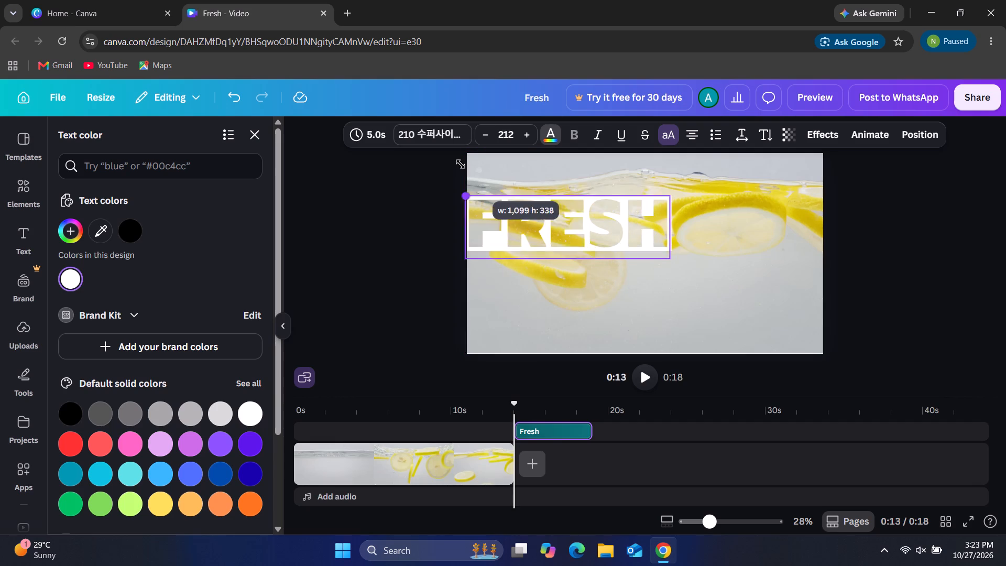
drag(461, 164, 498, 166)
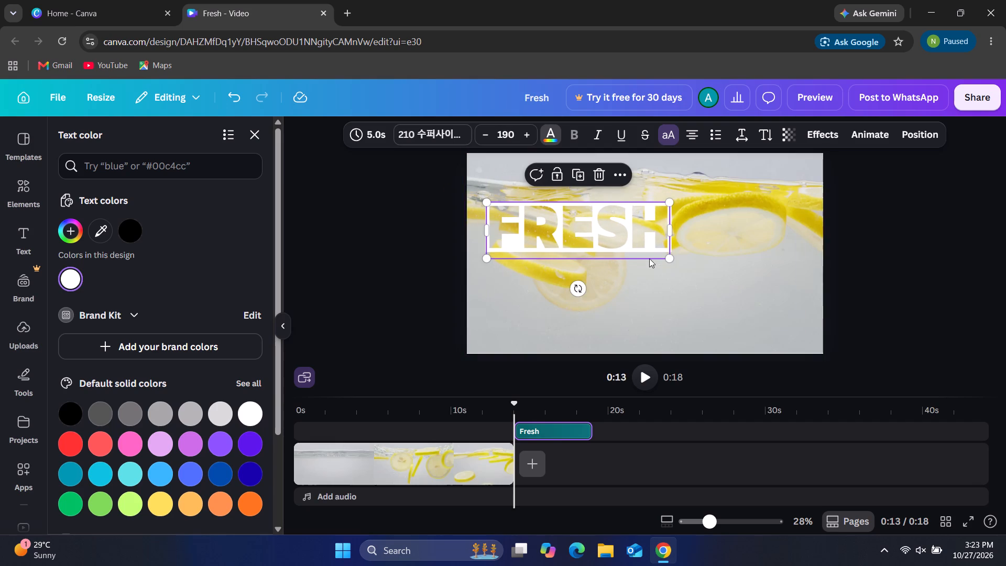
drag(669, 258, 701, 273)
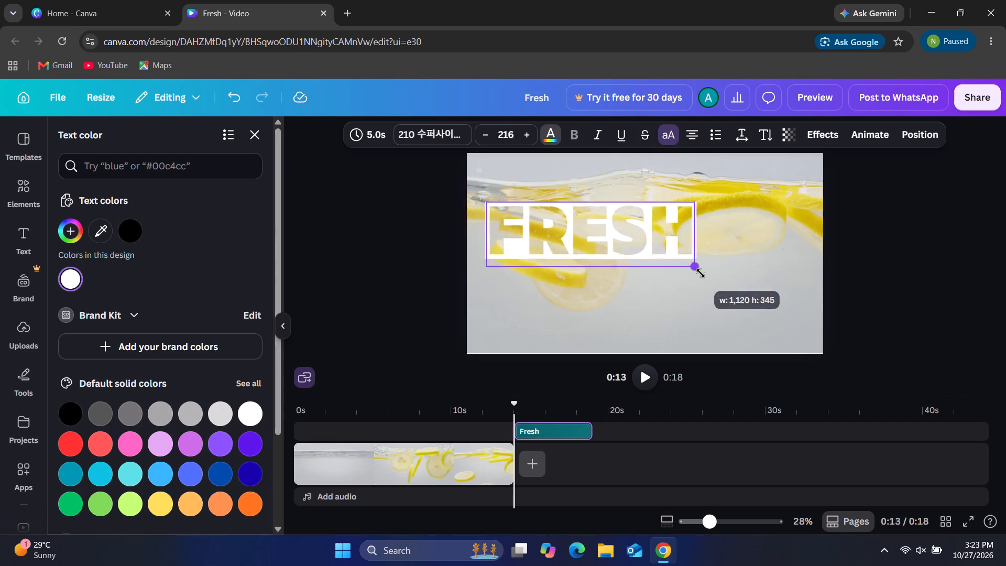
drag(701, 273, 781, 329)
drag(655, 281, 667, 282)
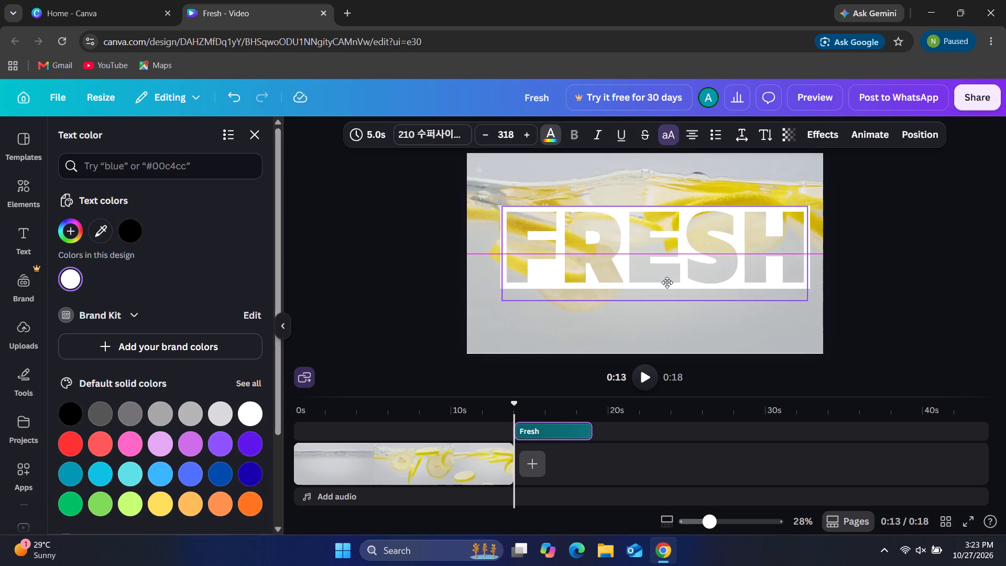
drag(667, 282, 660, 280)
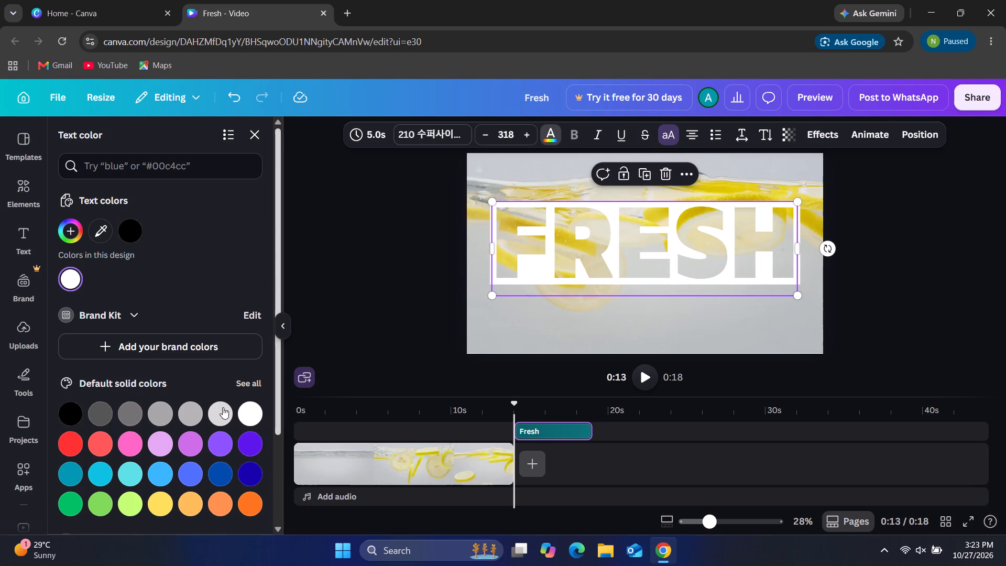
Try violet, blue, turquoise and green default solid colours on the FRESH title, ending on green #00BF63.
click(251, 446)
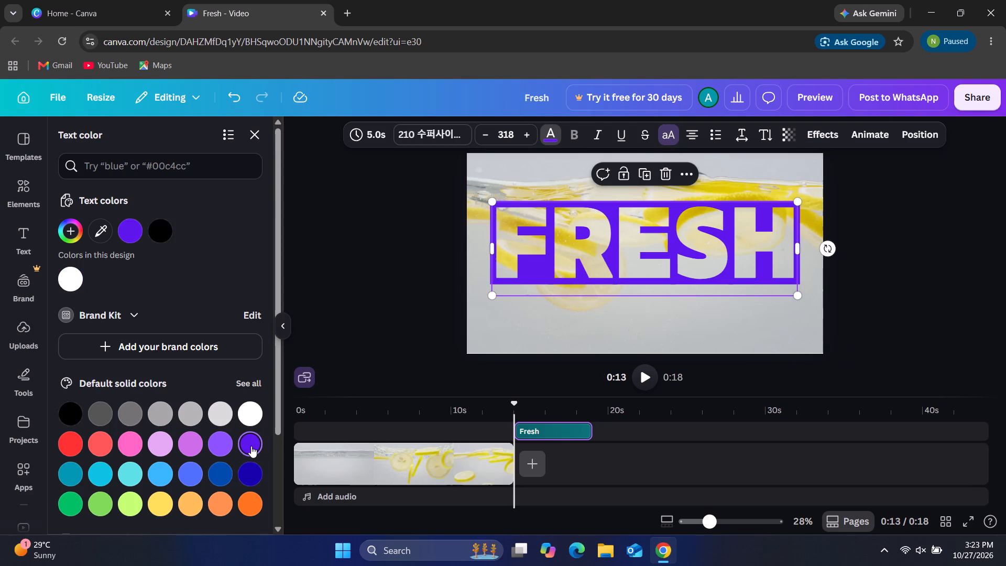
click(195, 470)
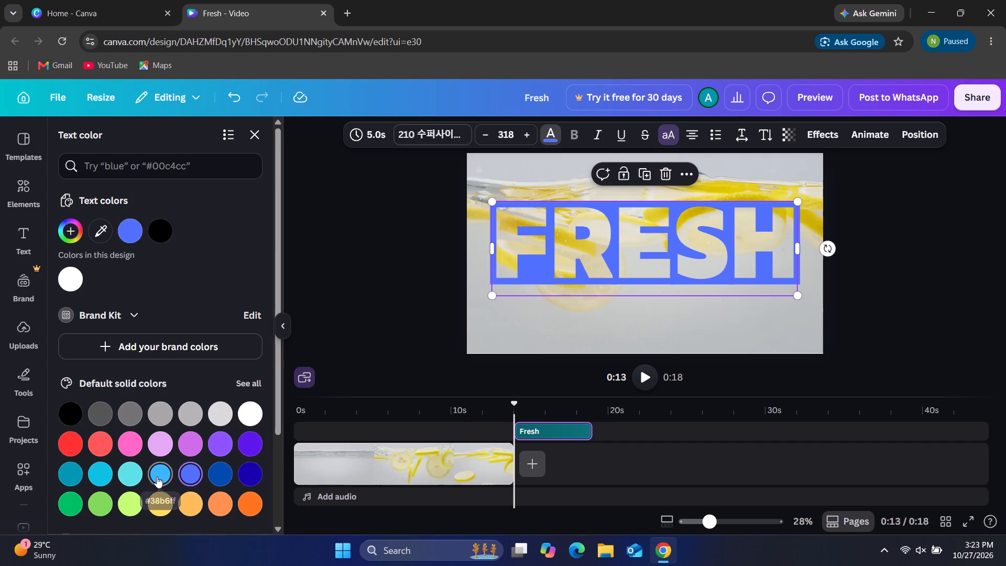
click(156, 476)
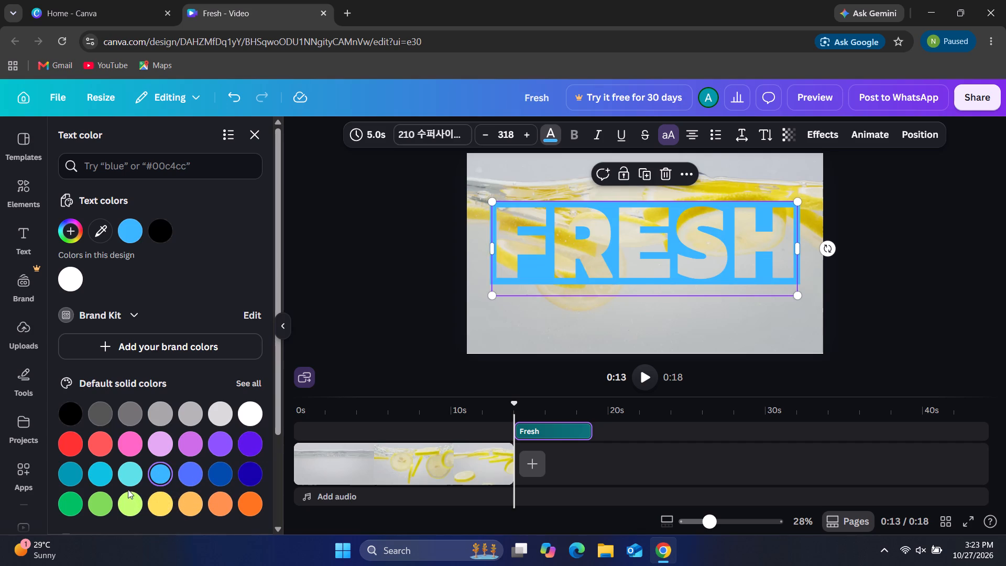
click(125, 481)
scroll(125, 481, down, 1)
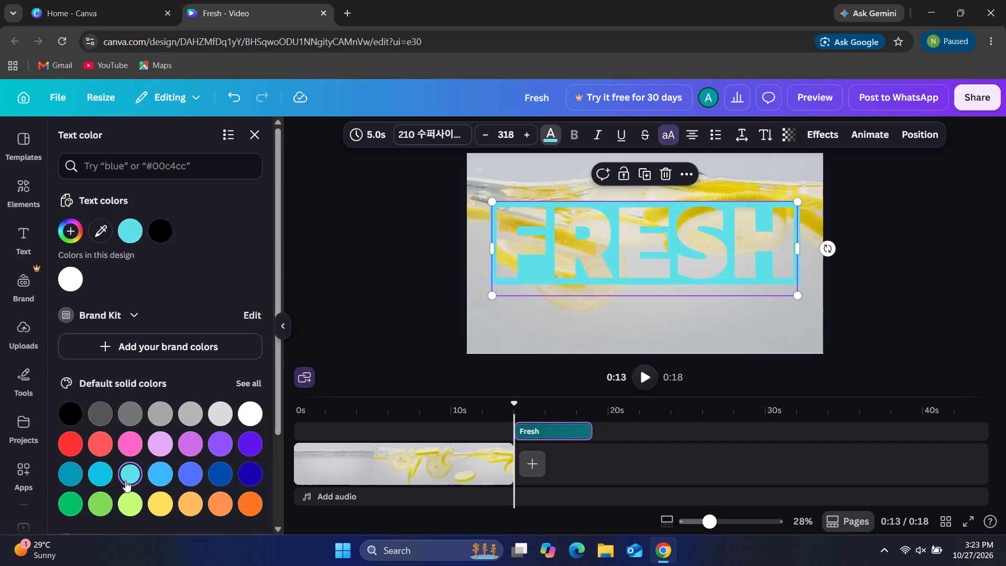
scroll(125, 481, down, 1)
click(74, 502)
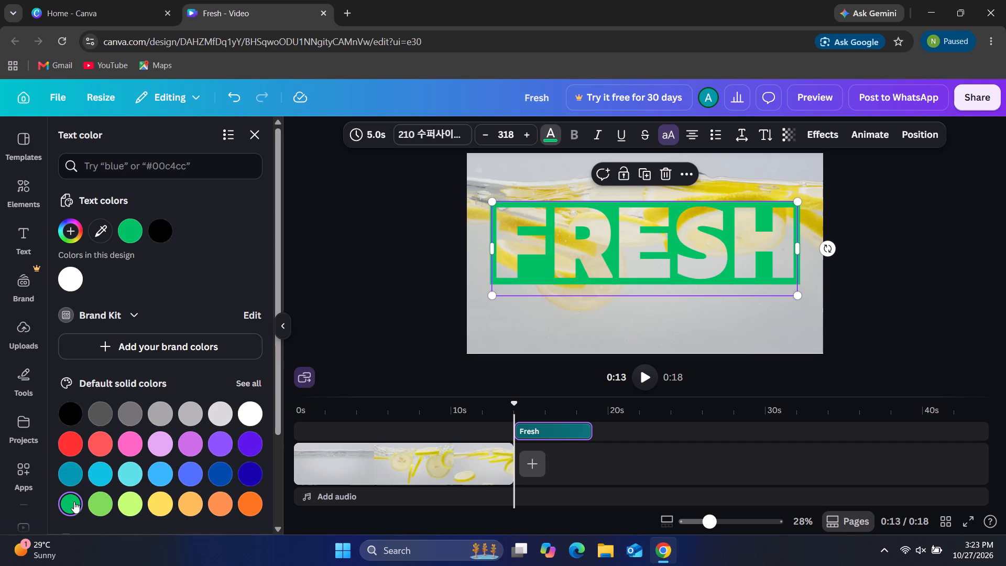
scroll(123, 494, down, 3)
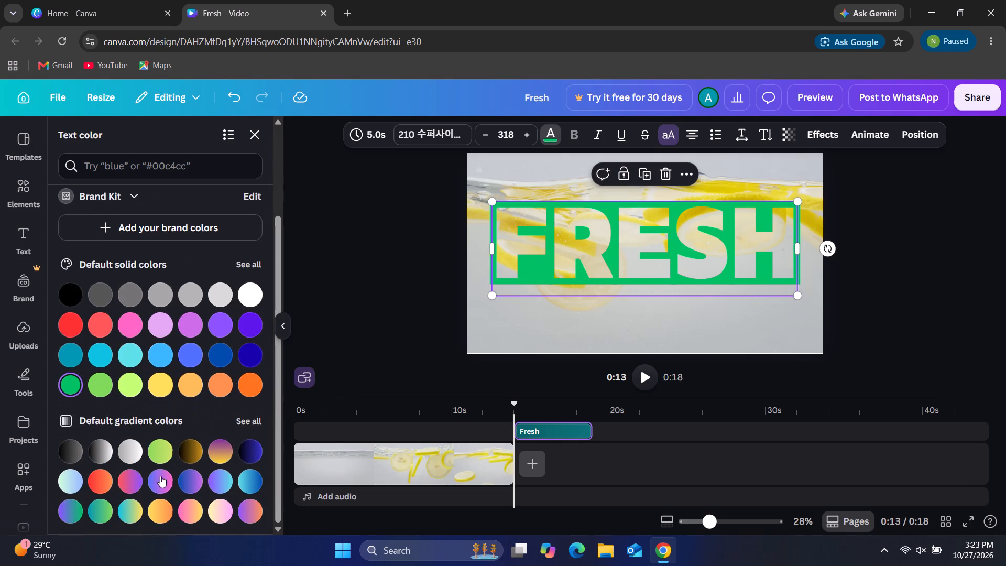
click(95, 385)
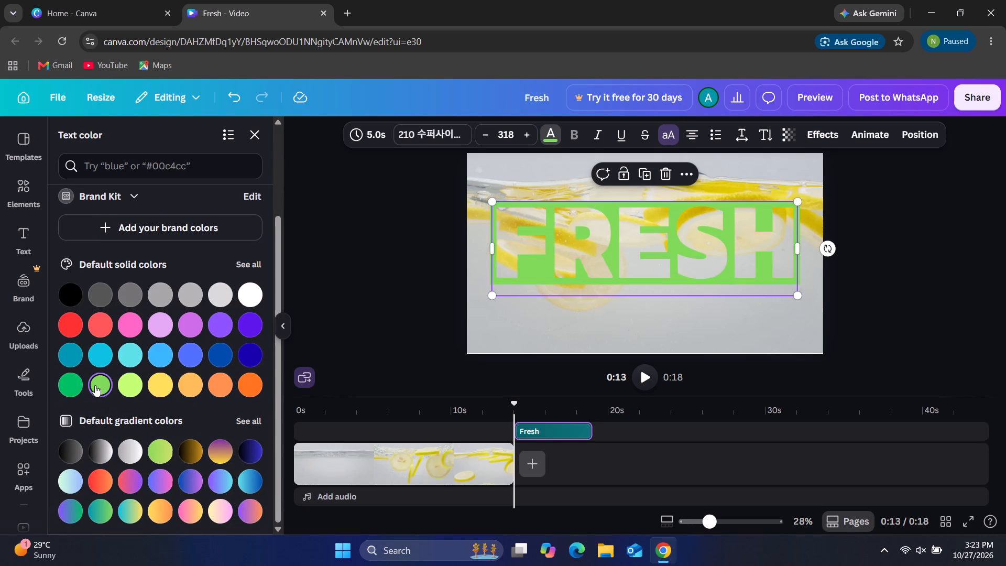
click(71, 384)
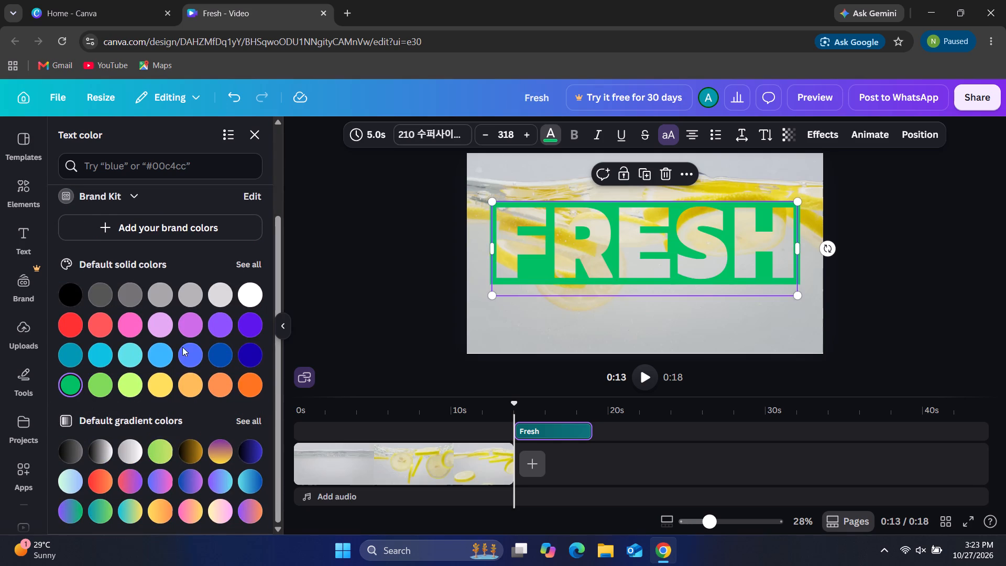
Mix a custom muted dark green, about #246A48, as the FRESH title's text colour.
scroll(193, 356, up, 3)
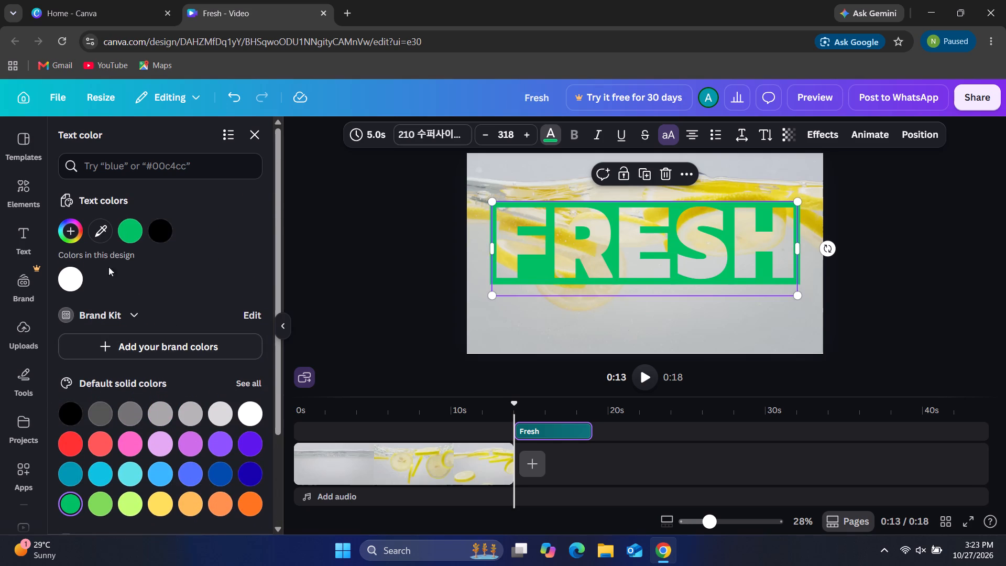
click(72, 230)
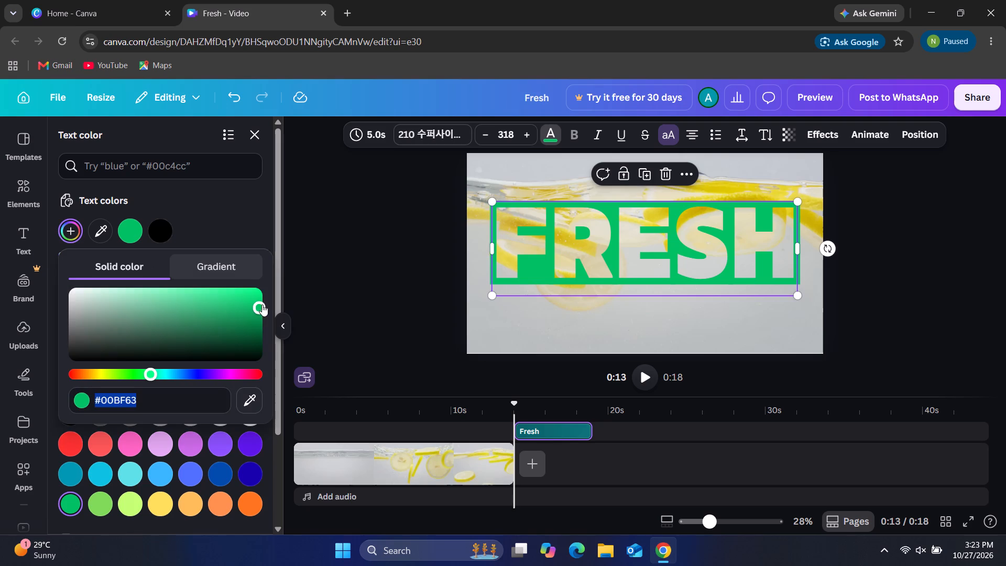
drag(261, 304, 257, 332)
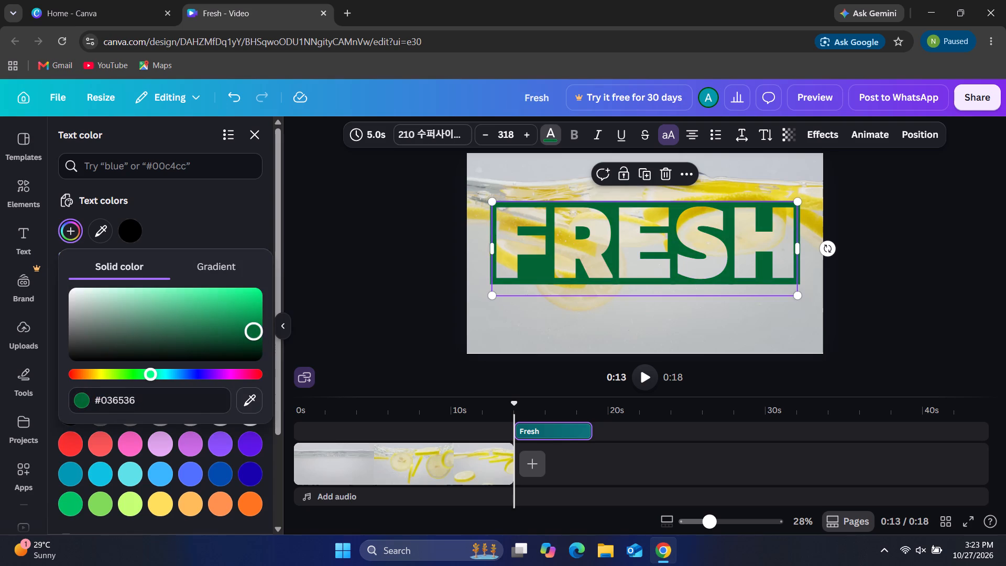
drag(257, 332, 267, 310)
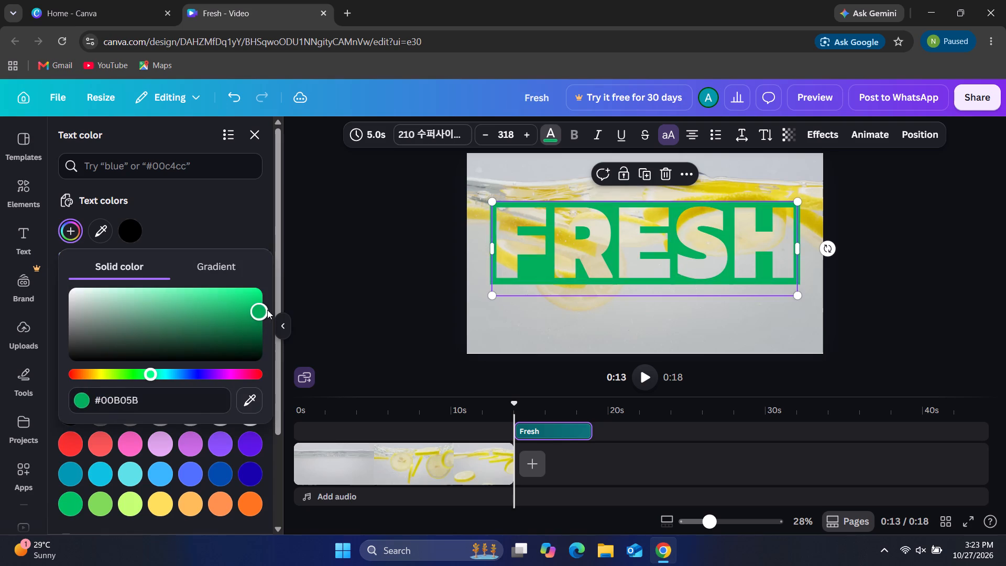
drag(267, 310, 231, 331)
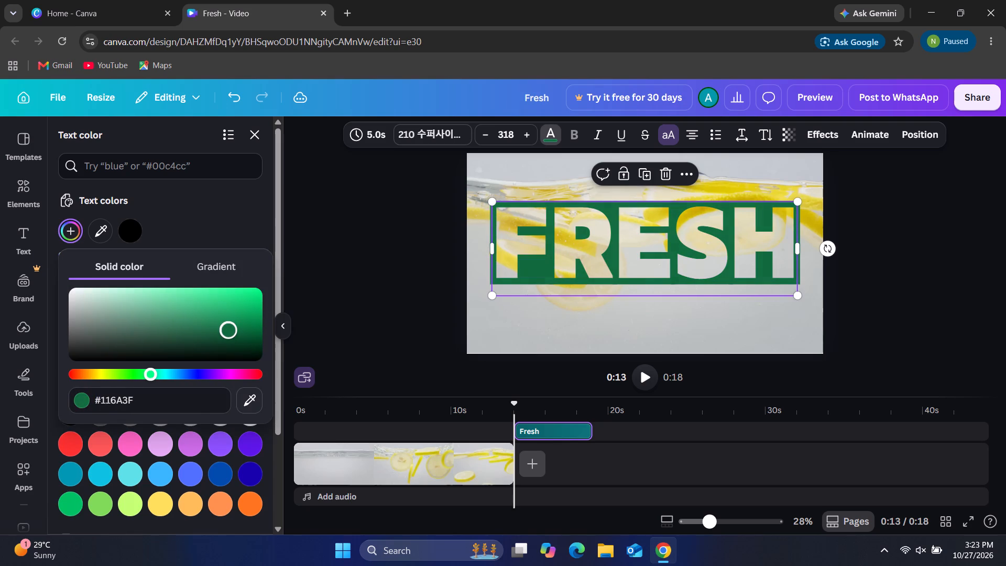
drag(231, 331, 218, 329)
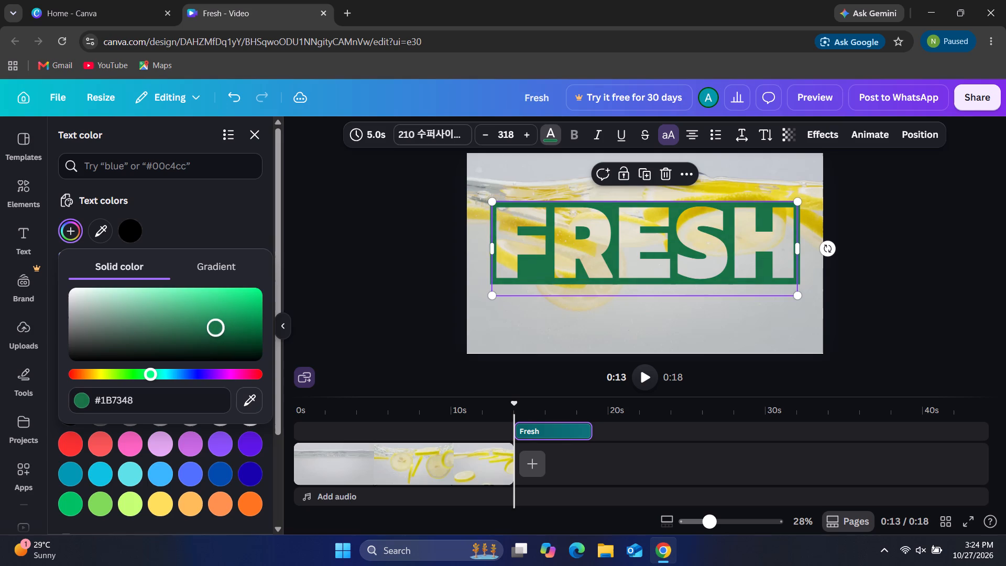
drag(218, 329, 202, 325)
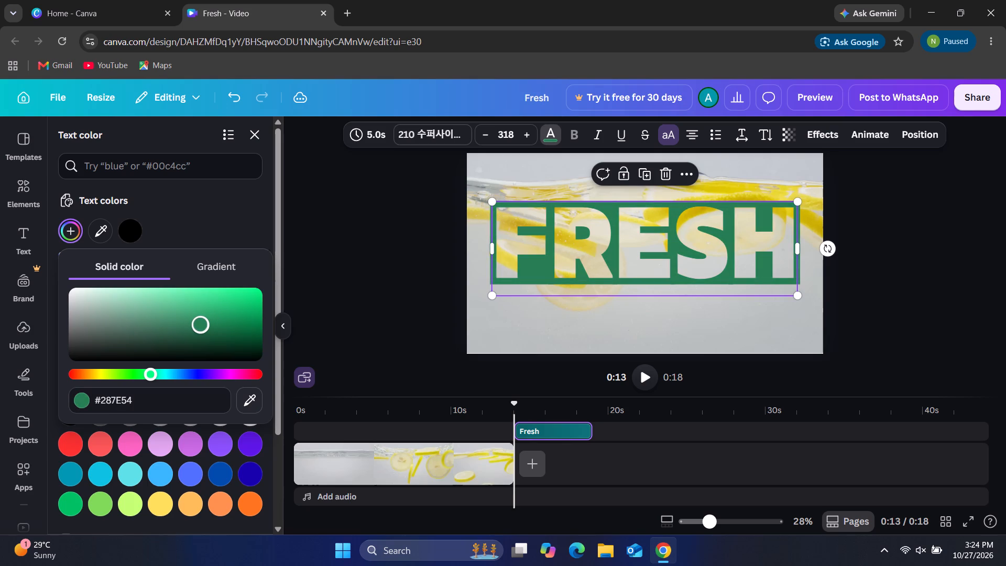
drag(202, 325, 192, 337)
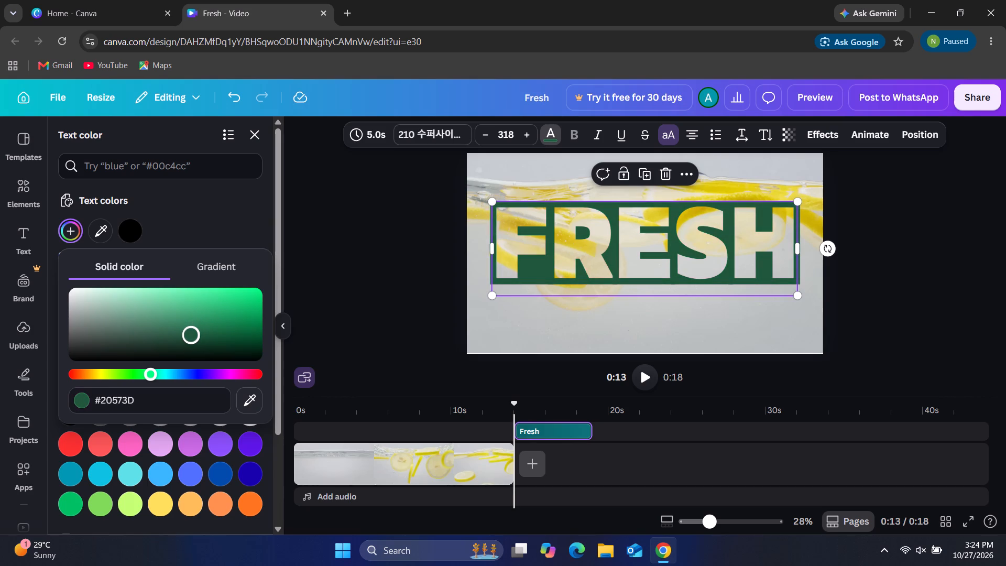
drag(192, 337, 183, 326)
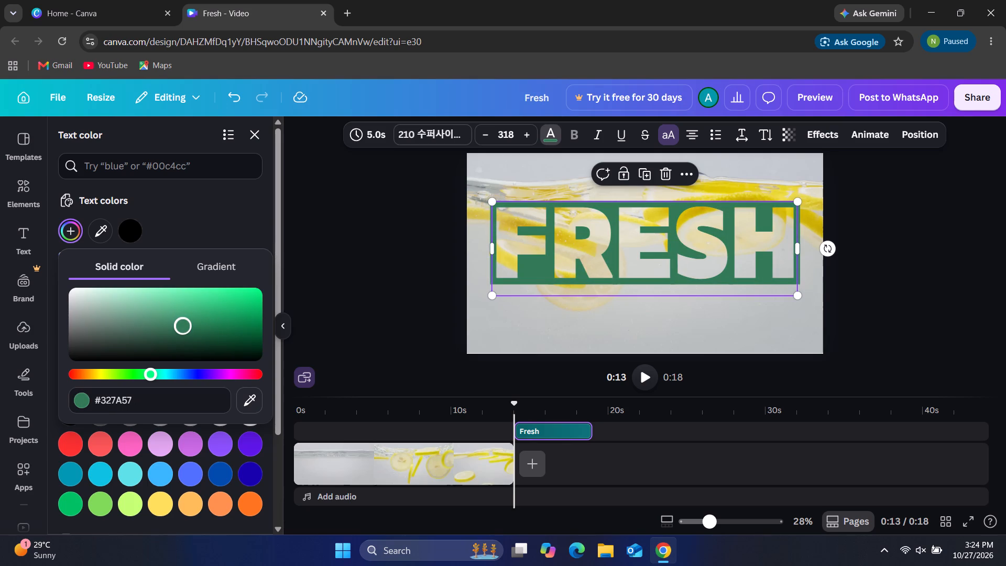
drag(183, 326, 184, 327)
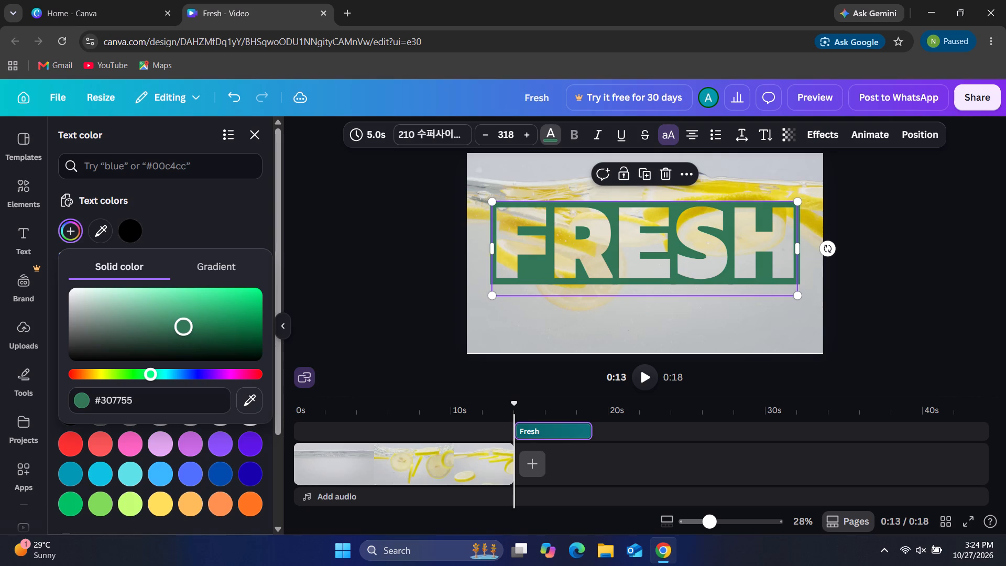
drag(184, 327, 159, 322)
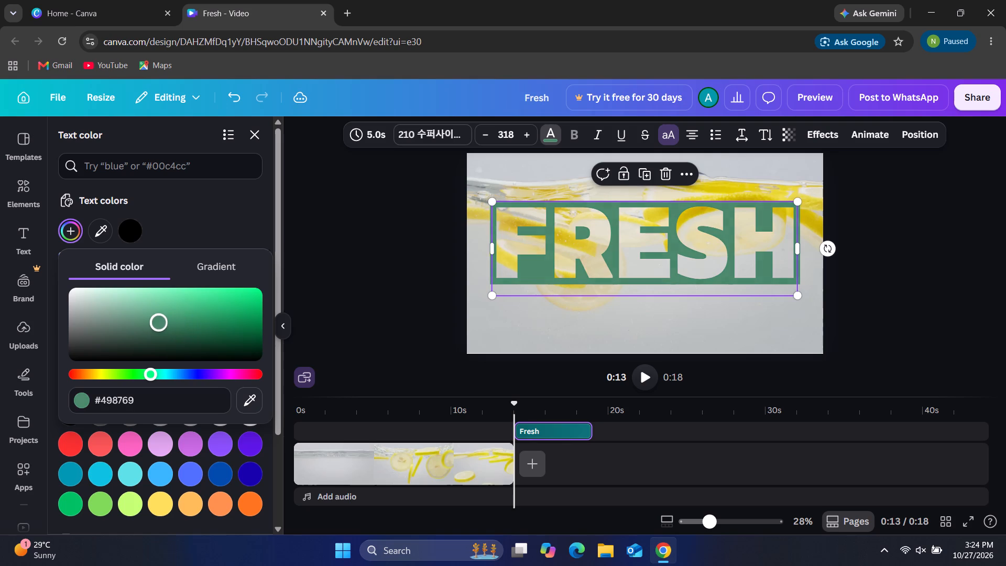
drag(159, 322, 196, 331)
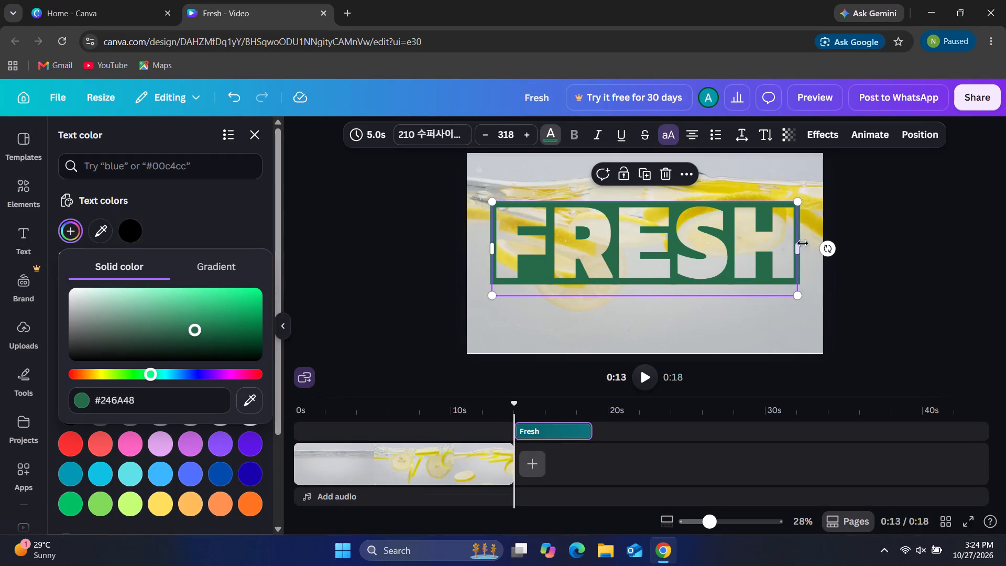
Shrink the FRESH title to a font size of about 288 and move it slightly up and right in the frame.
drag(800, 301, 772, 295)
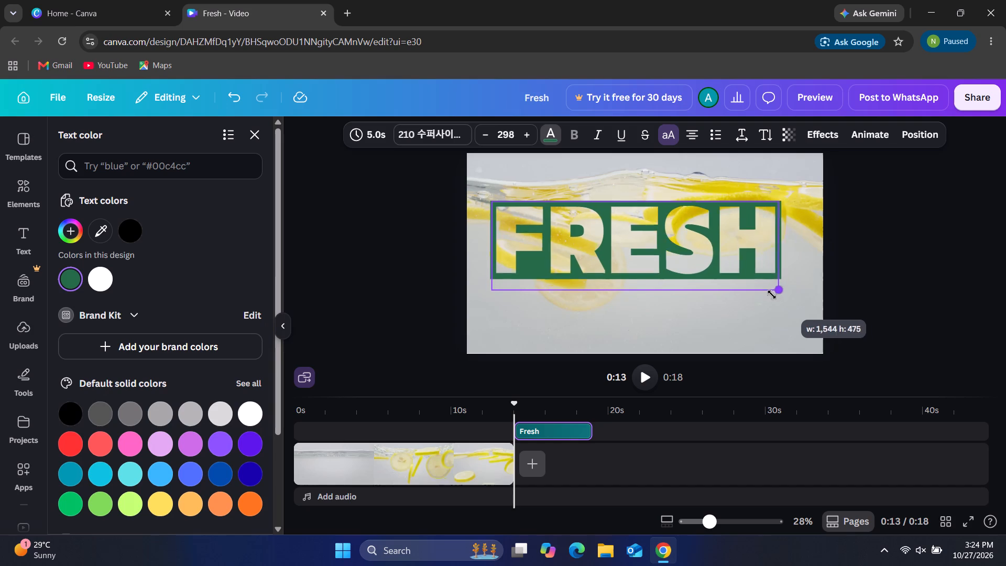
drag(772, 295, 770, 293)
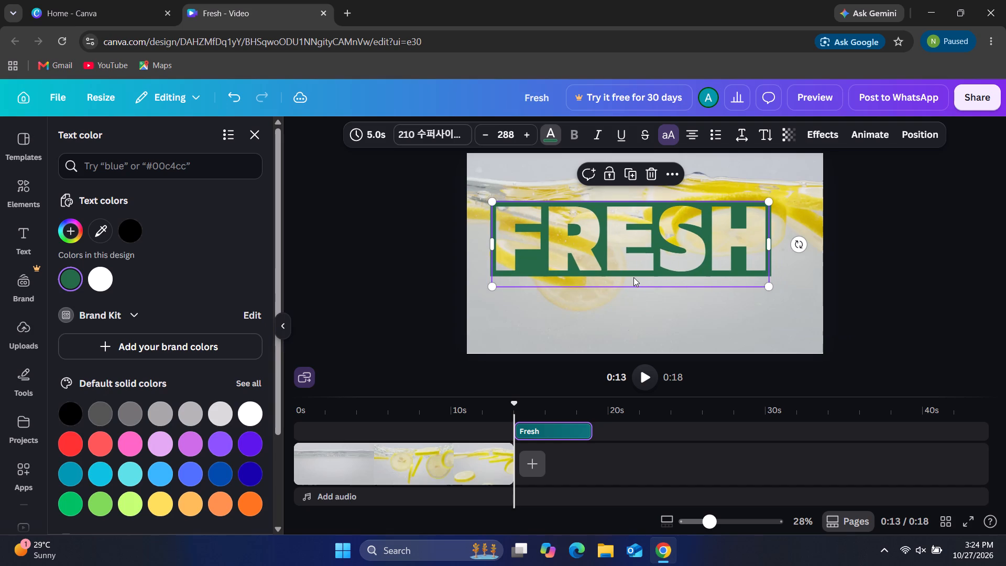
drag(633, 277, 656, 265)
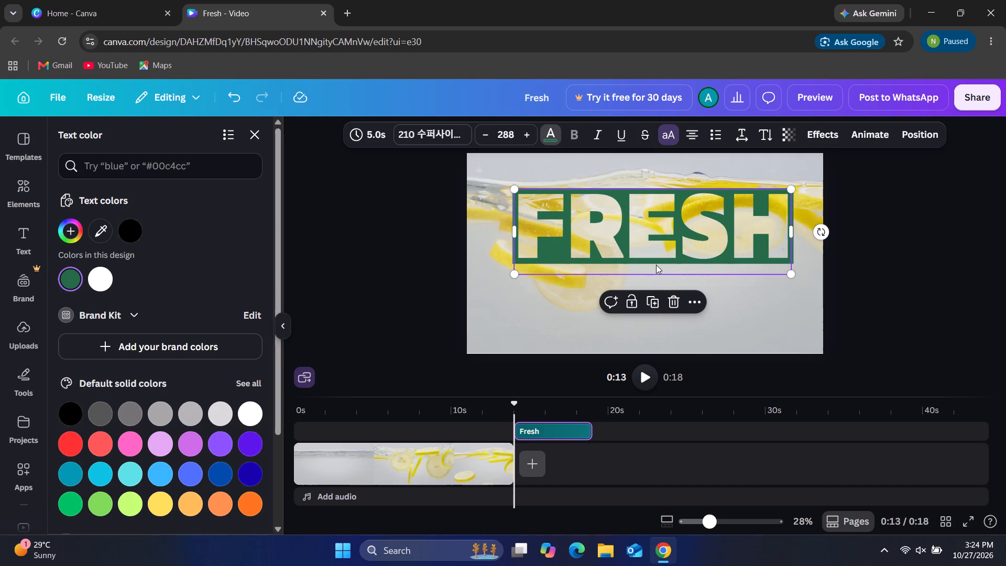
Duplicate the FRESH title and place the copy directly beneath the original.
click(653, 308)
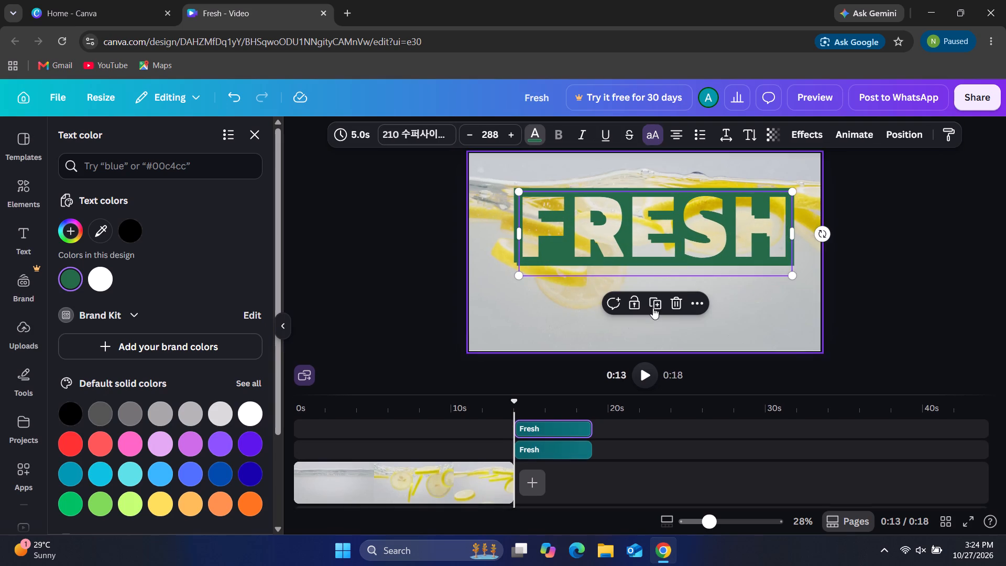
drag(624, 249, 624, 252)
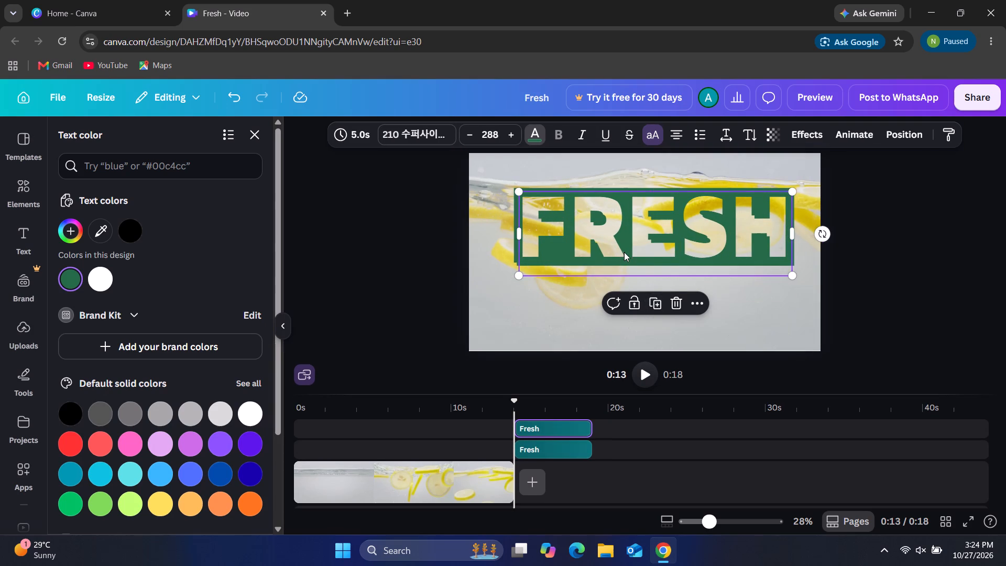
drag(624, 252, 625, 317)
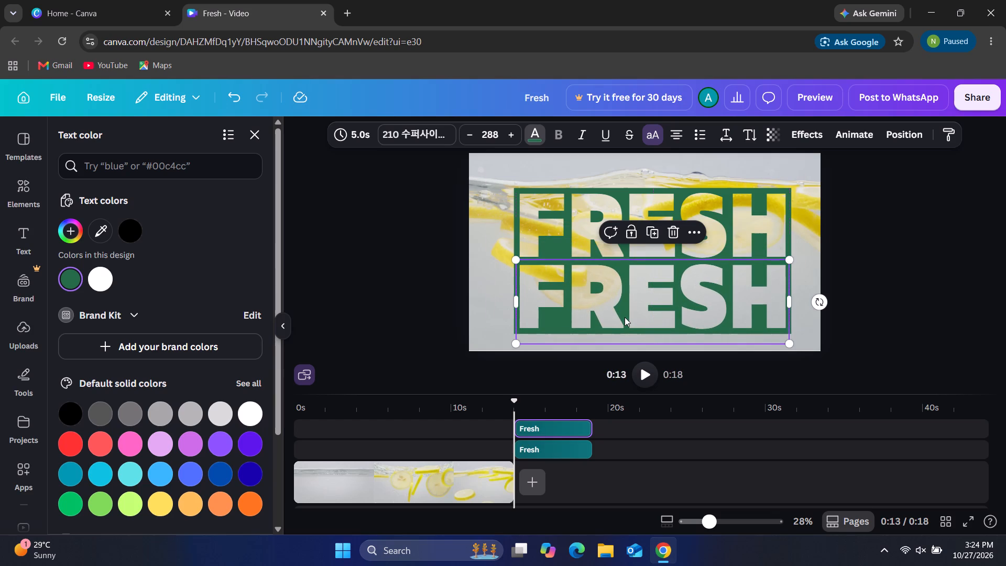
Replace the lower title's text with "squeeze".
click(642, 304)
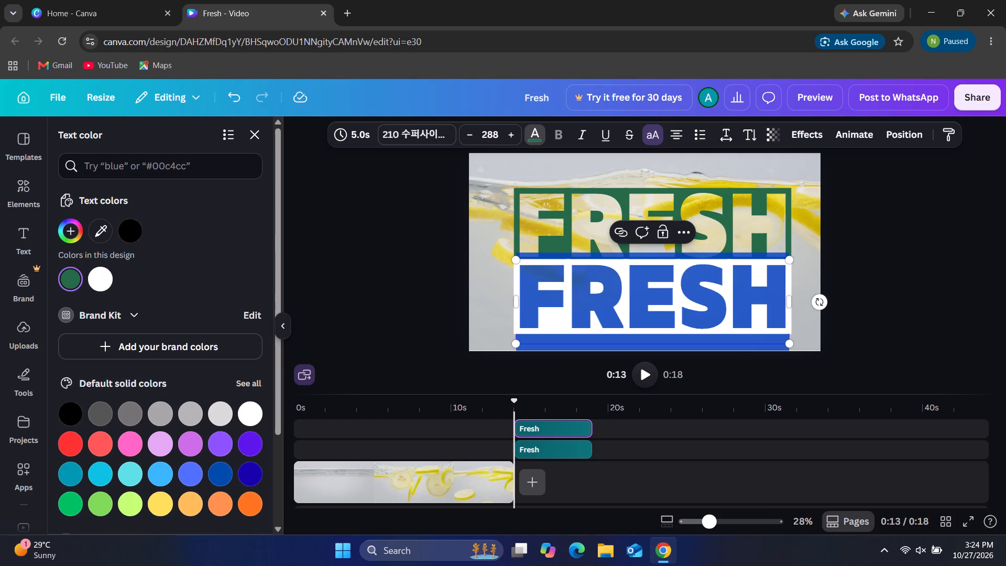
key(BackSpace)
text(sque)
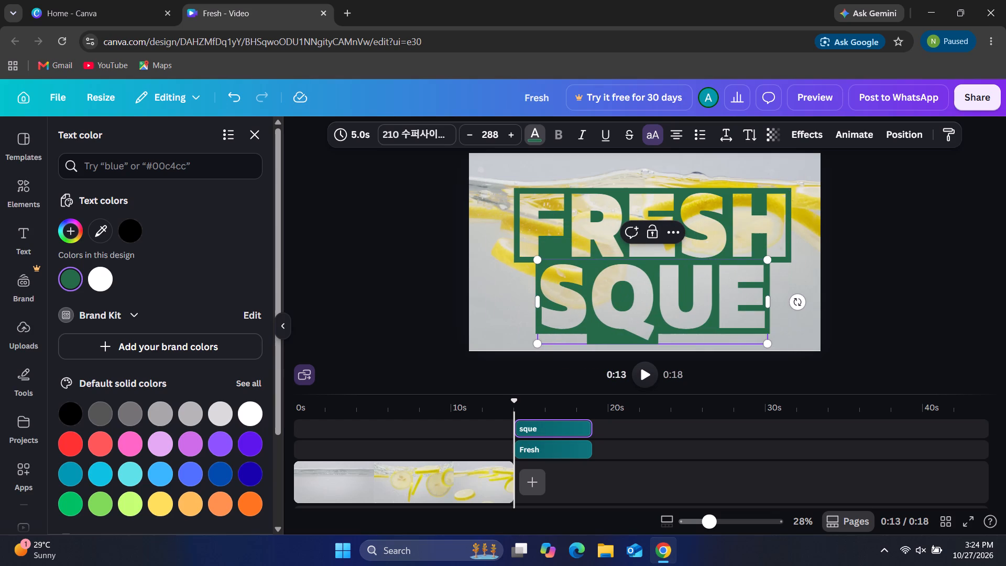
text(eze)
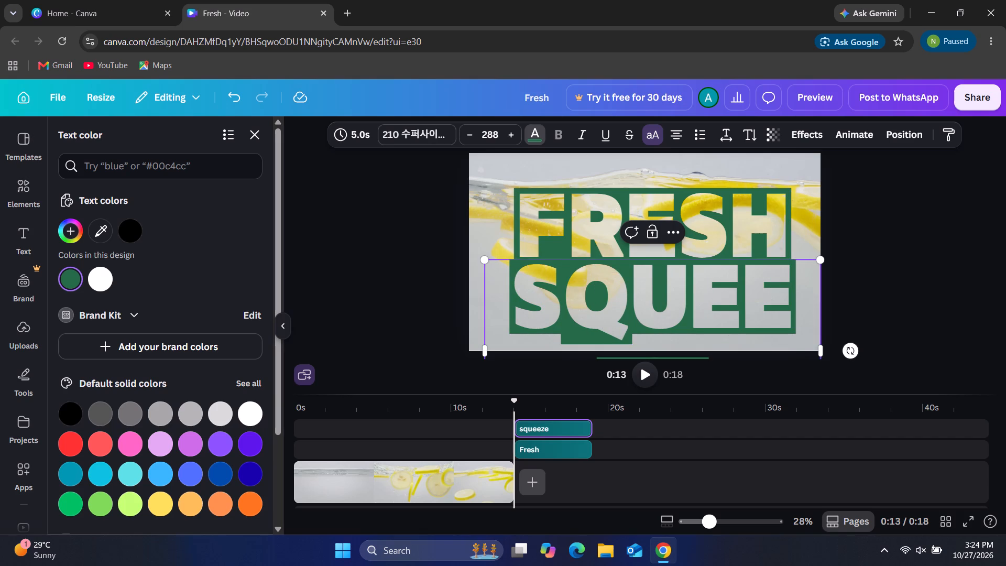
Shrink the SQUEEZE text to a font size of about 222 and place it directly beneath the FRESH title.
drag(485, 263, 524, 277)
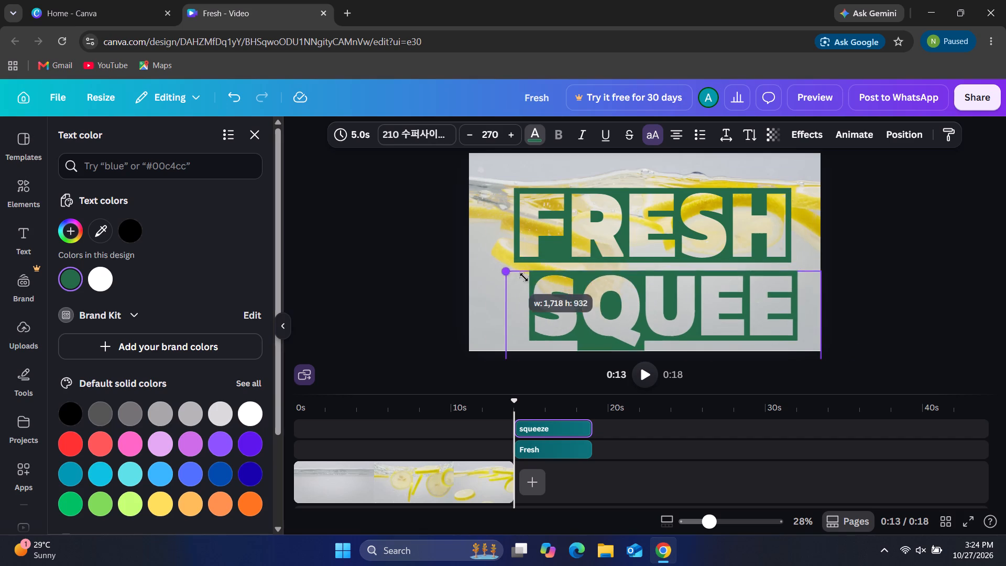
drag(524, 277, 569, 292)
drag(685, 330, 610, 307)
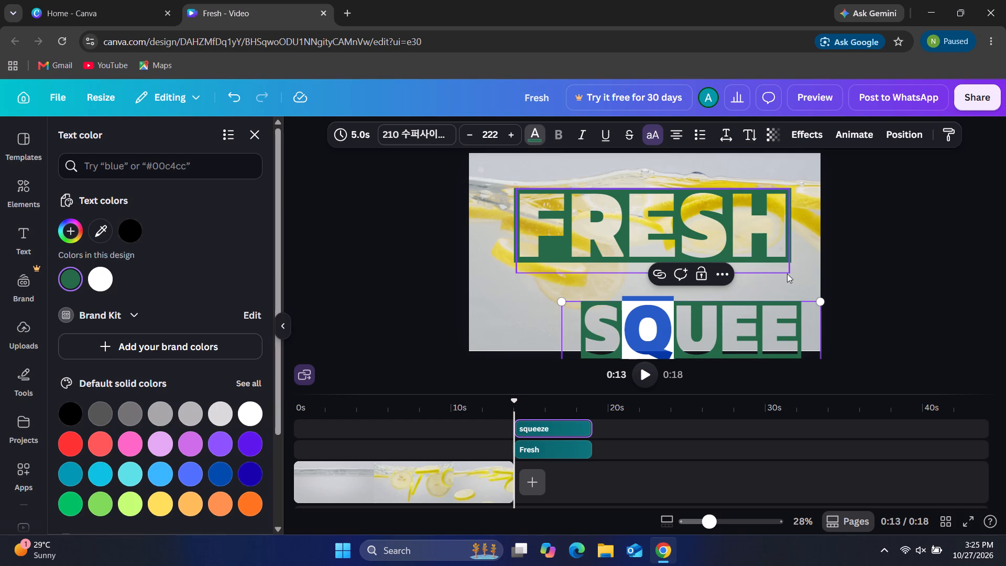
click(787, 274)
click(772, 288)
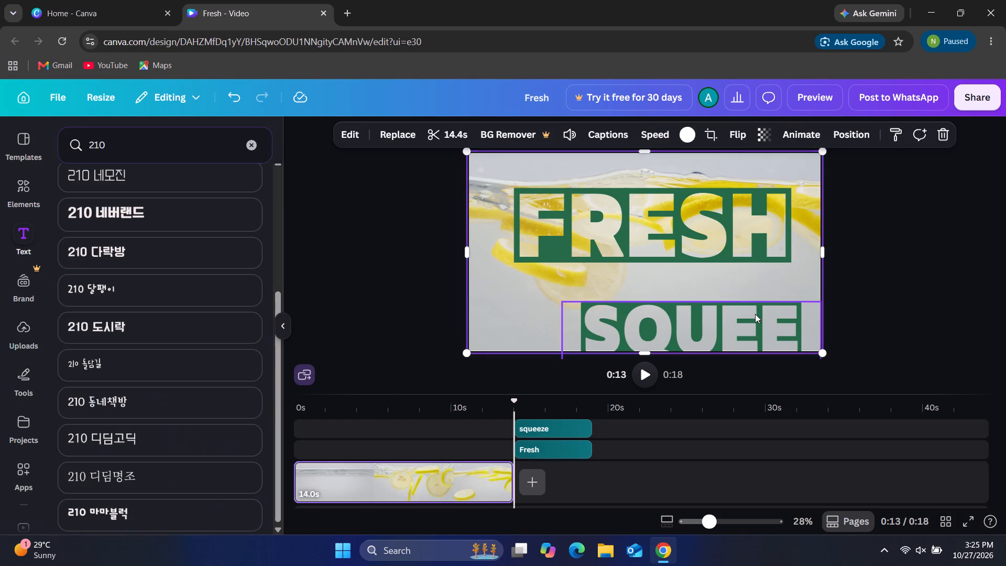
click(755, 314)
drag(755, 314, 702, 275)
Widen the SQUEEZE text box until the whole word fits on one line.
drag(771, 334, 786, 329)
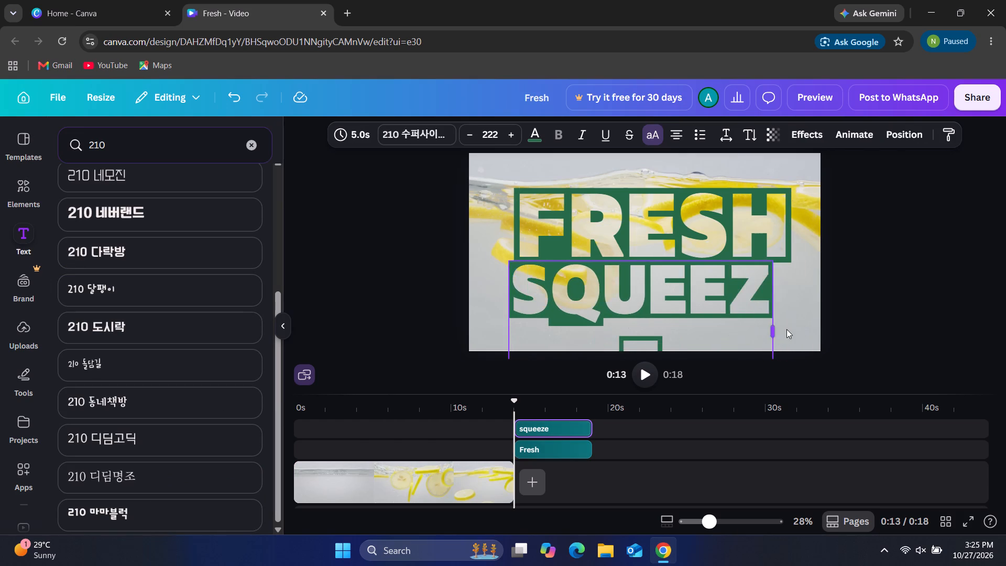
drag(786, 329, 836, 312)
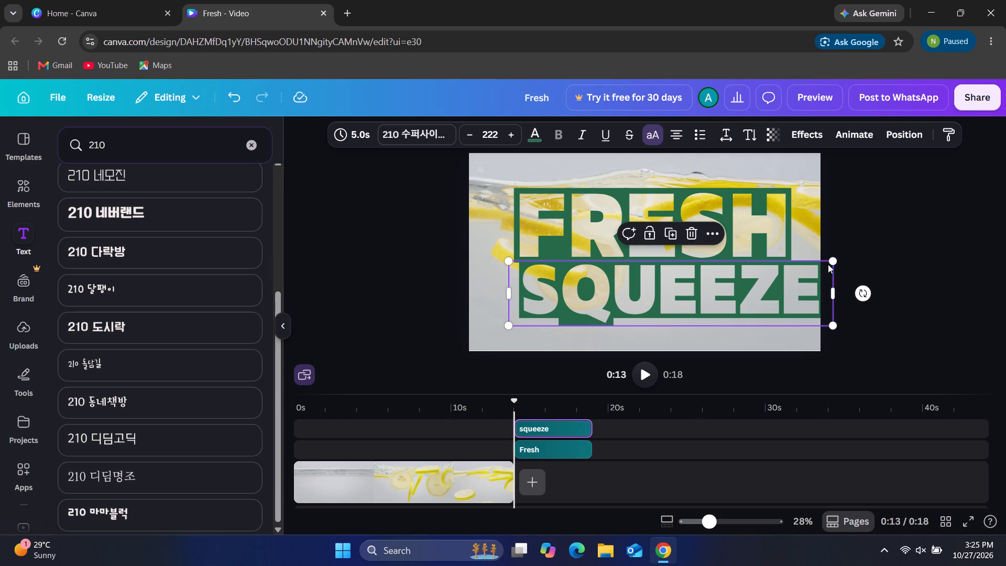
Shrink the SQUEEZE text to a font size of about 184 and centre it directly beneath the FRESH title.
drag(829, 263, 754, 291)
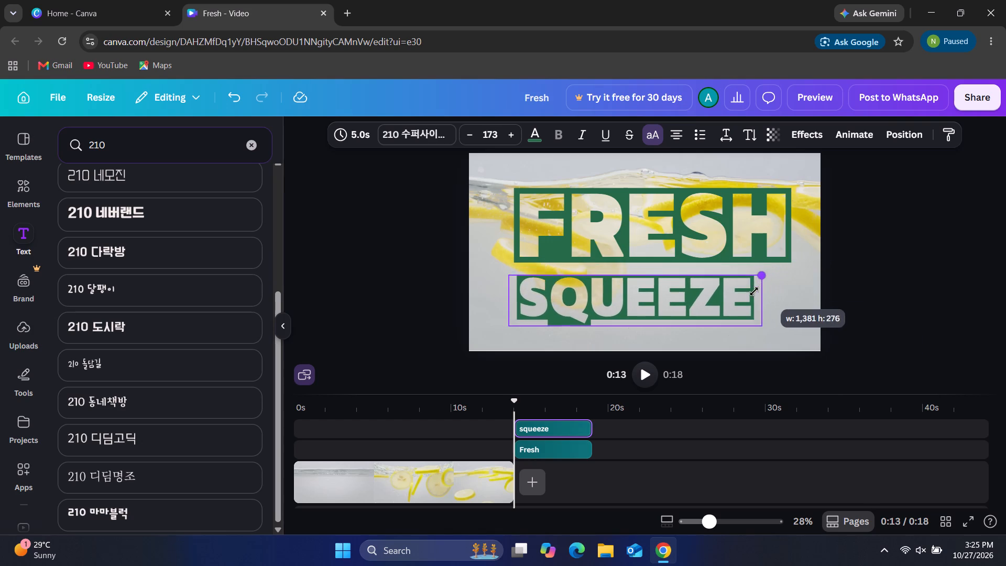
drag(754, 291, 775, 282)
drag(680, 302, 686, 296)
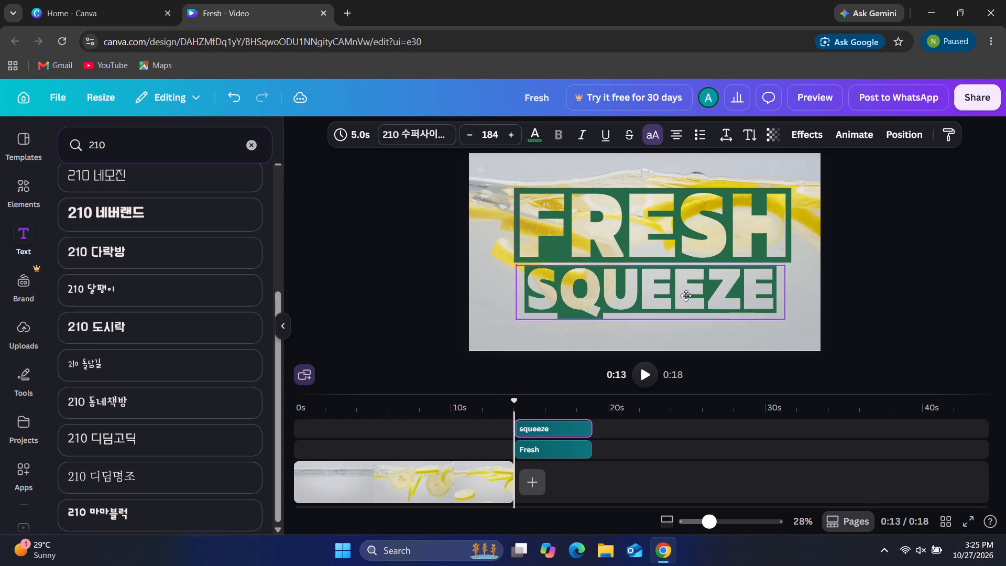
drag(686, 296, 686, 293)
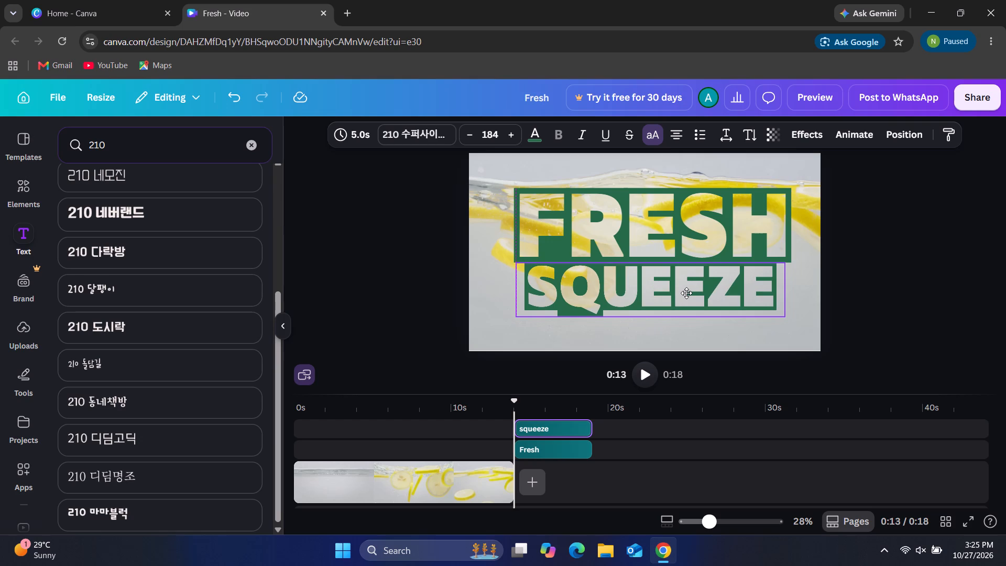
drag(686, 293, 687, 293)
click(705, 330)
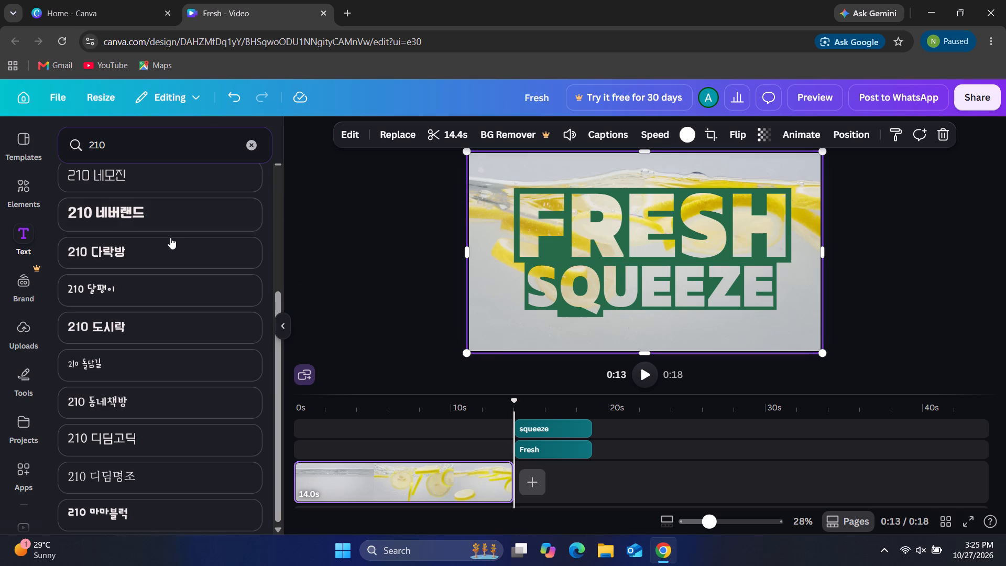
Search the elements for "square" and add the plain sharp-cornered square from the shapes results to the design.
click(29, 182)
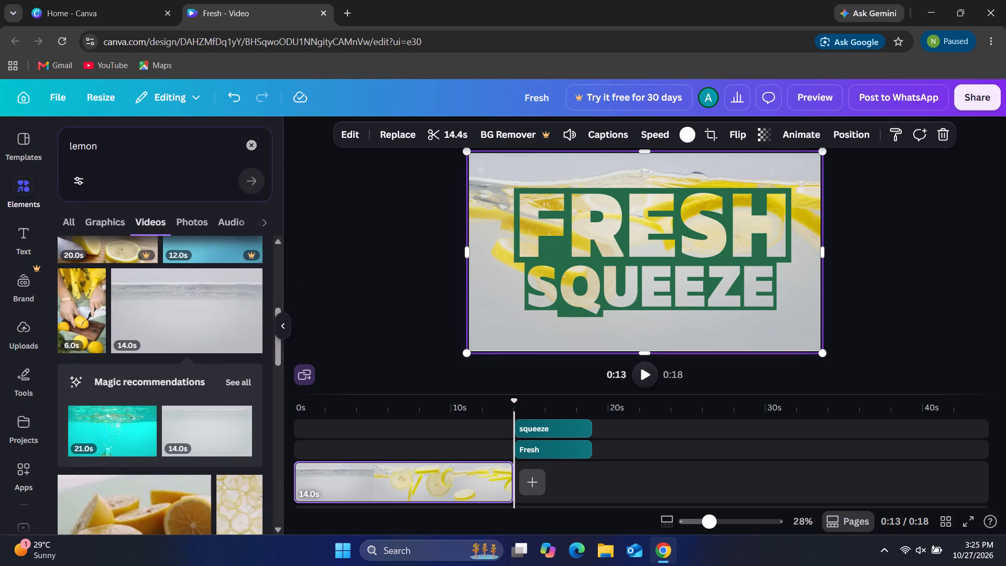
click(147, 151)
key(BackSpace)
key(BackSpace)
key(BackSpace)
key(BackSpace)
key(BackSpace)
key(BackSpace)
key(BackSpace)
key(BackSpace)
key(BackSpace)
key(BackSpace)
key(BackSpace)
key(BackSpace)
key(BackSpace)
key(BackSpace)
key(BackSpace)
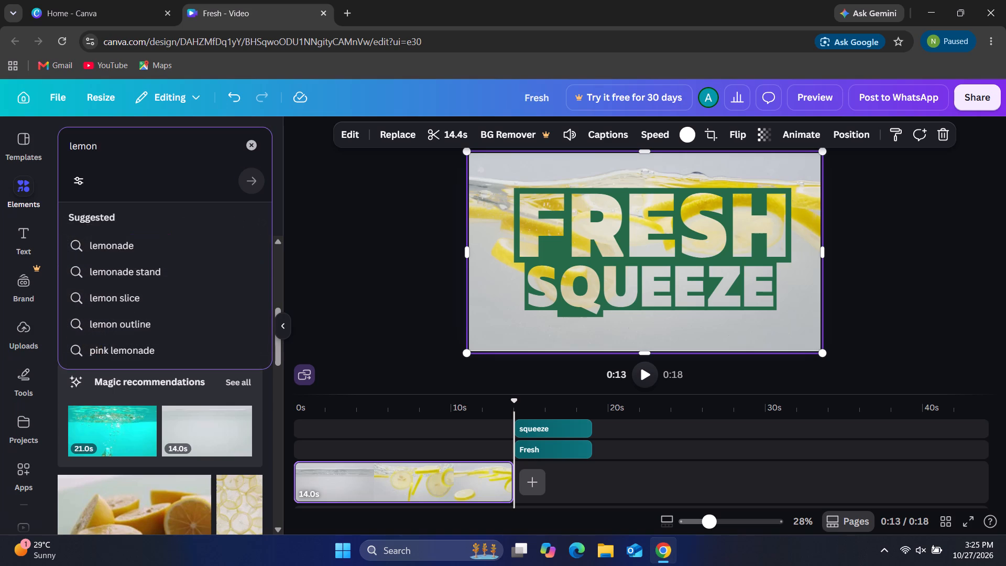
text(sq)
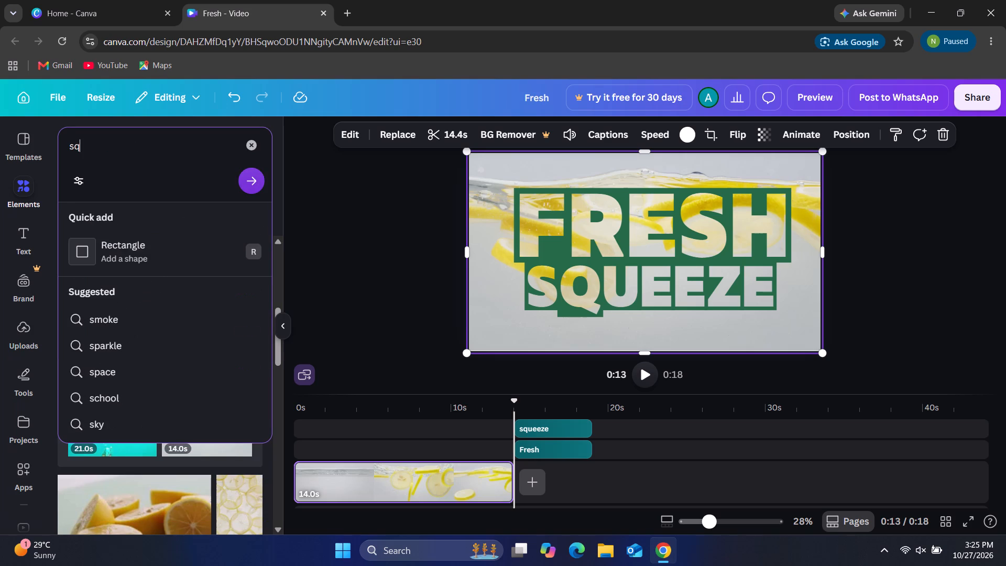
text(uare)
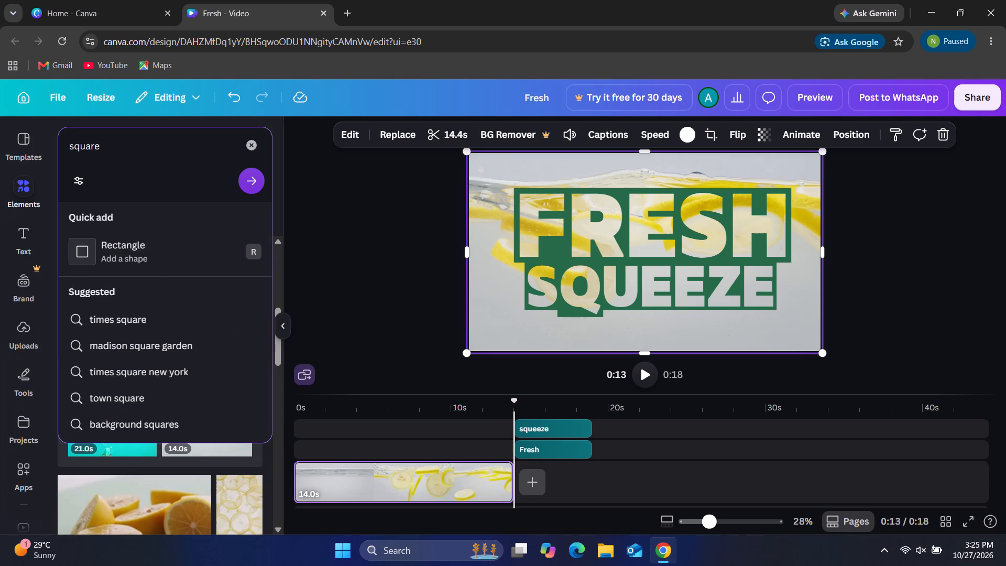
key(Return)
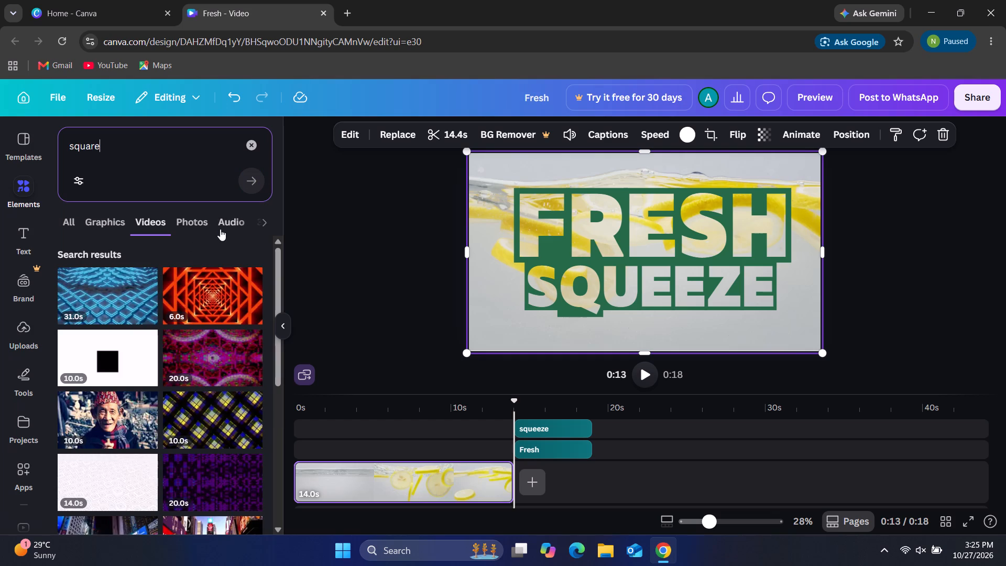
click(264, 217)
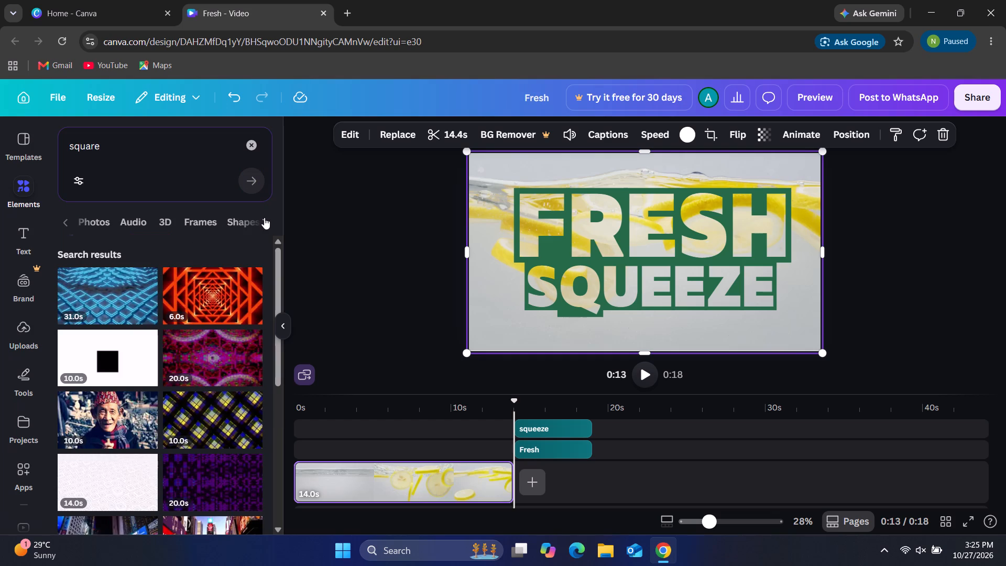
click(242, 217)
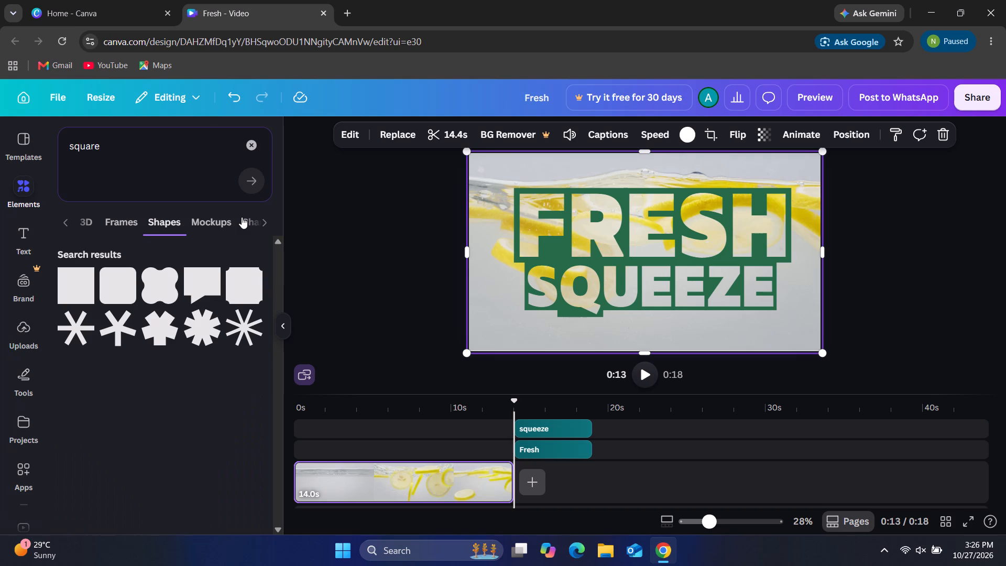
click(75, 278)
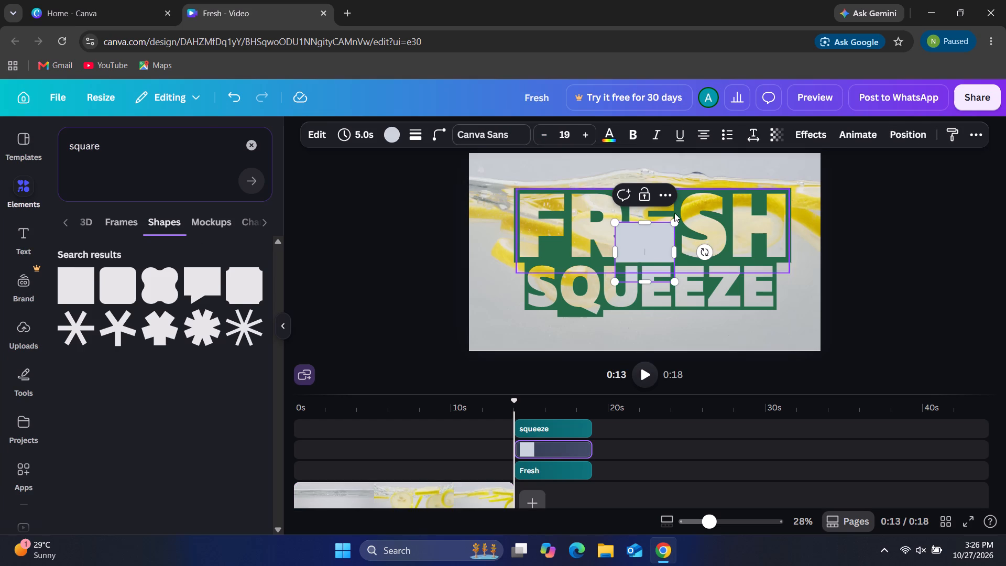
Move the square to the video frame's left edge and stretch it into a full-height strip about 324 wide, bordering the FRESH title.
drag(649, 247, 498, 226)
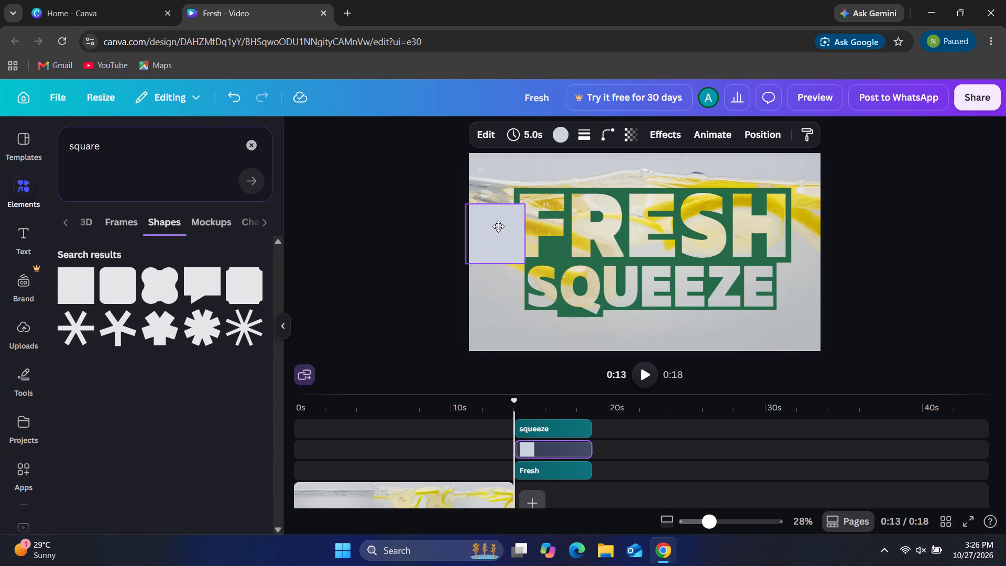
drag(498, 226, 491, 169)
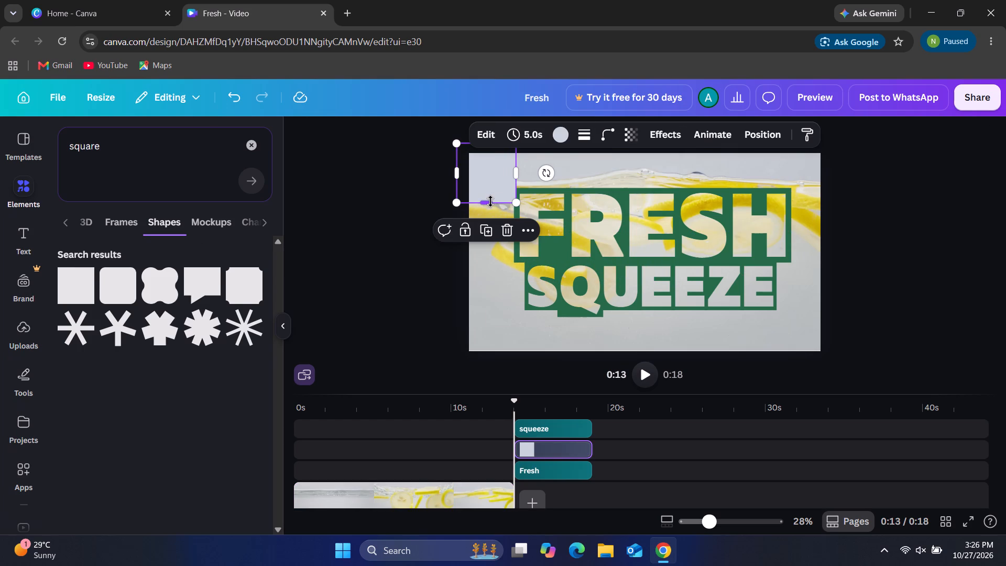
drag(490, 201, 521, 347)
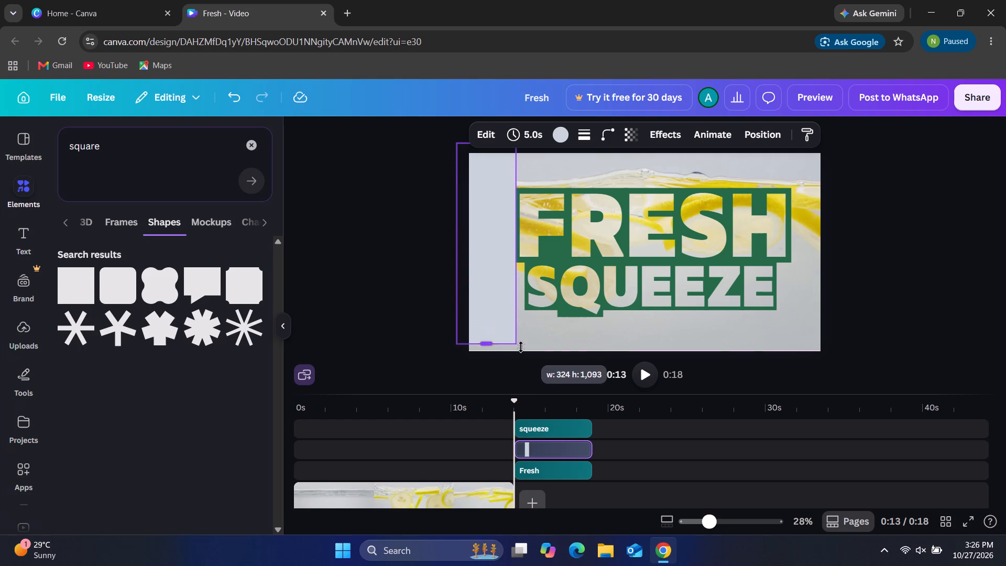
drag(521, 347, 521, 354)
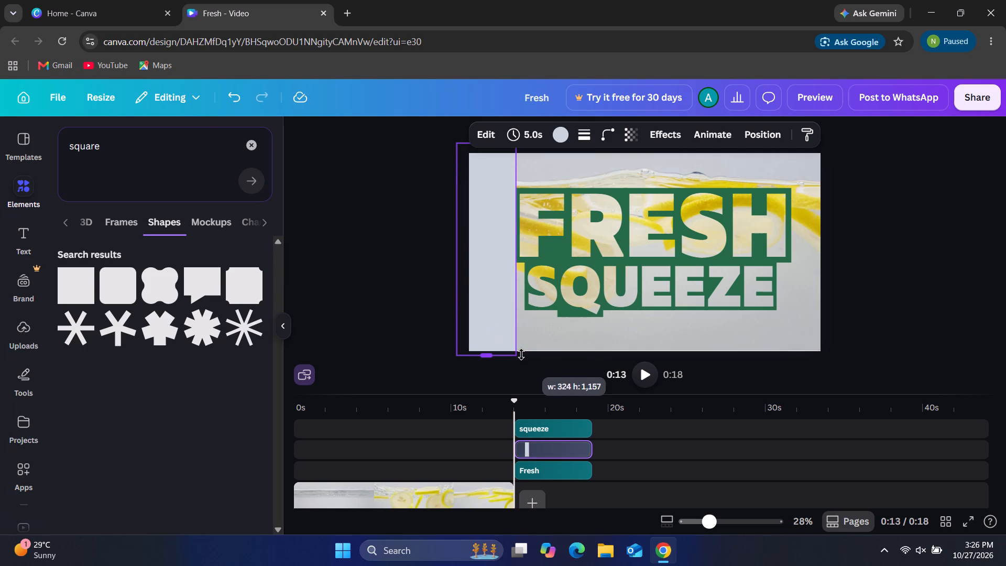
drag(521, 354, 523, 364)
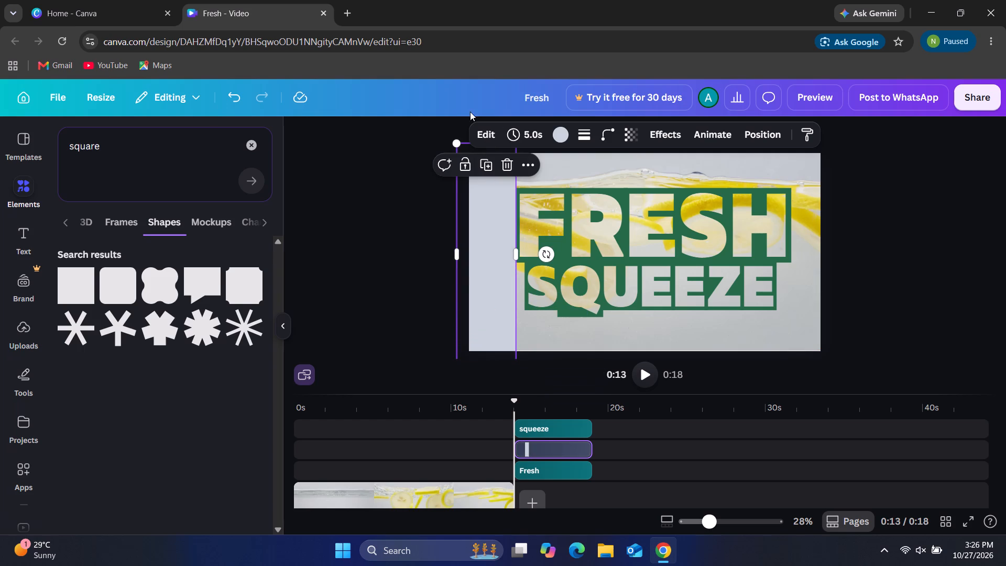
Duplicate the vertical strip and place the copy along the frame's right edge, flush with the end of the FRESH title.
click(486, 162)
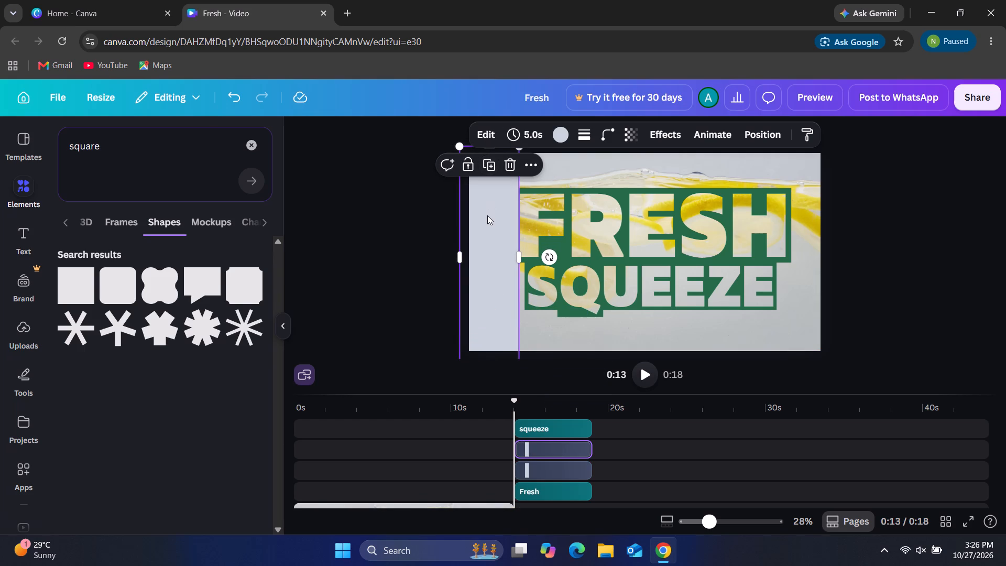
drag(487, 215, 808, 198)
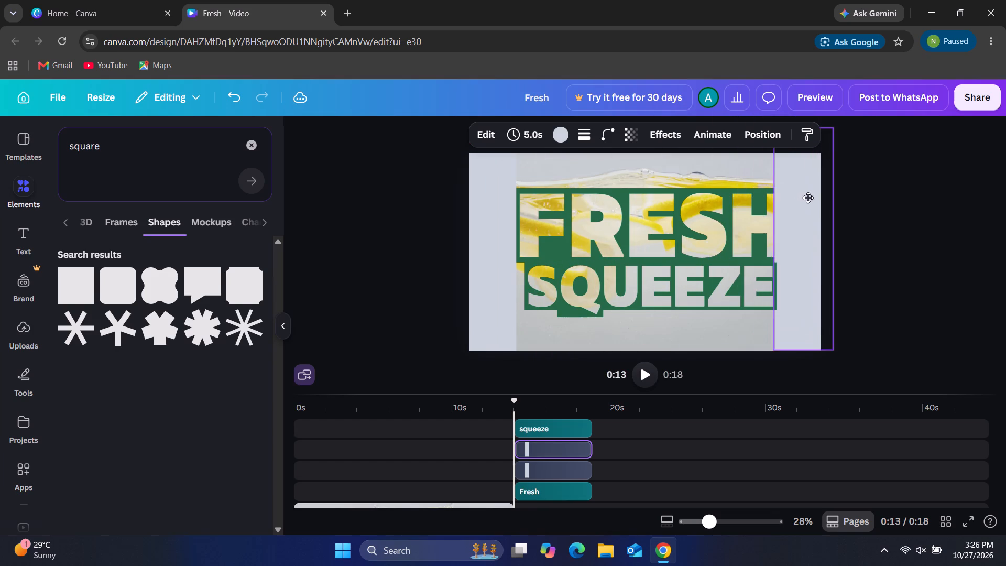
drag(808, 198, 820, 204)
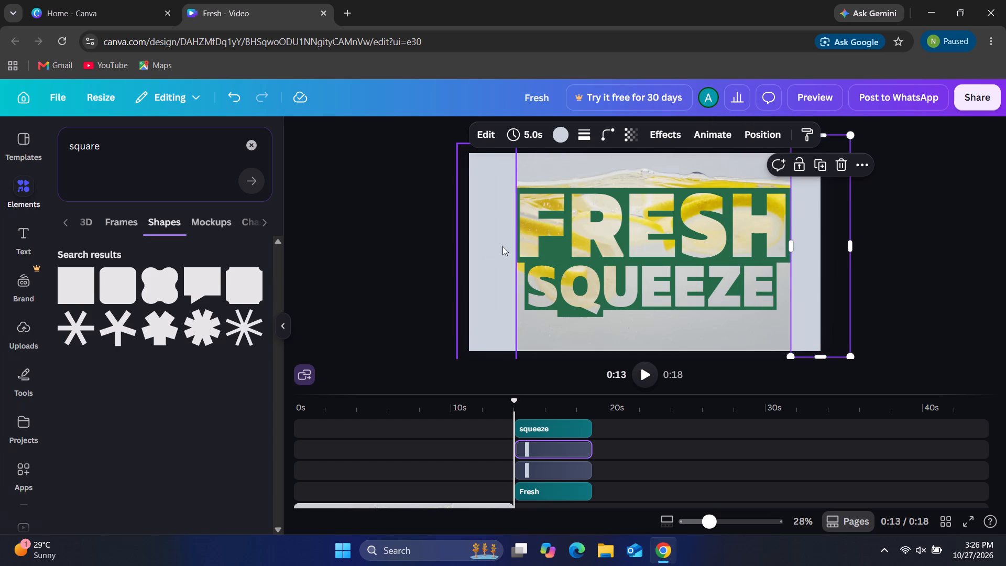
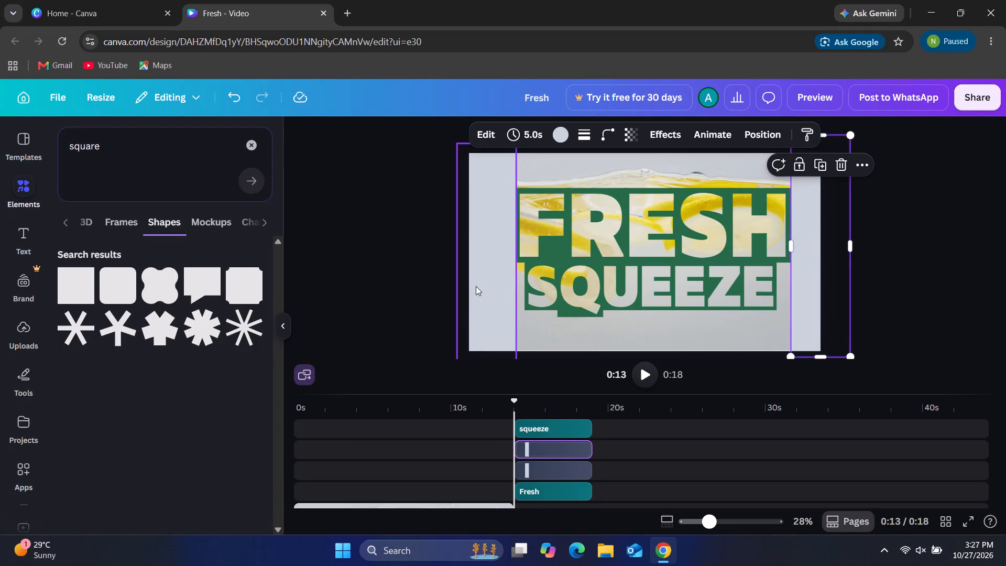
Add another plain square and stretch it into a full-width strip about 324 high along the video frame's bottom edge, below the SQUEEZE title.
click(84, 289)
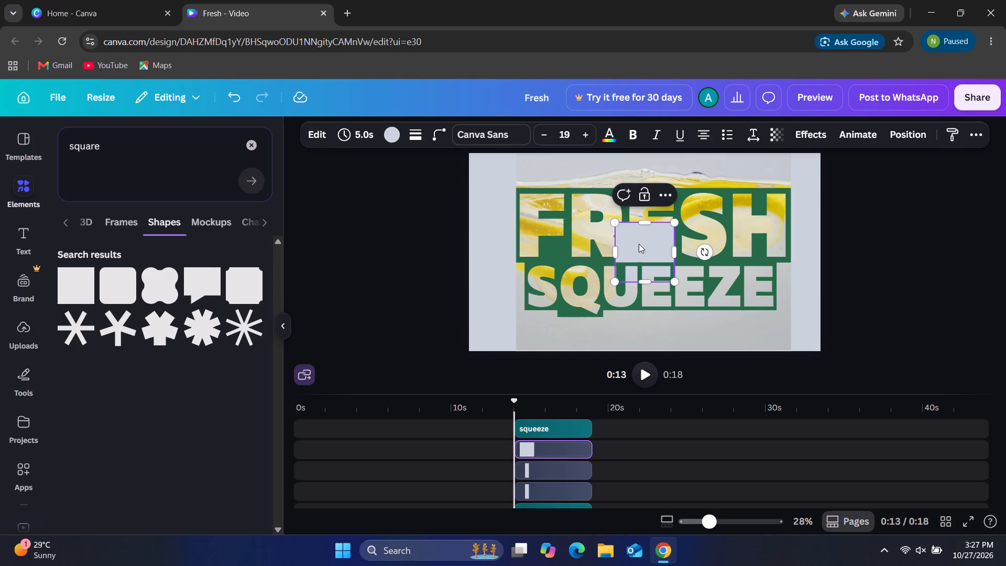
drag(648, 252, 624, 306)
click(637, 324)
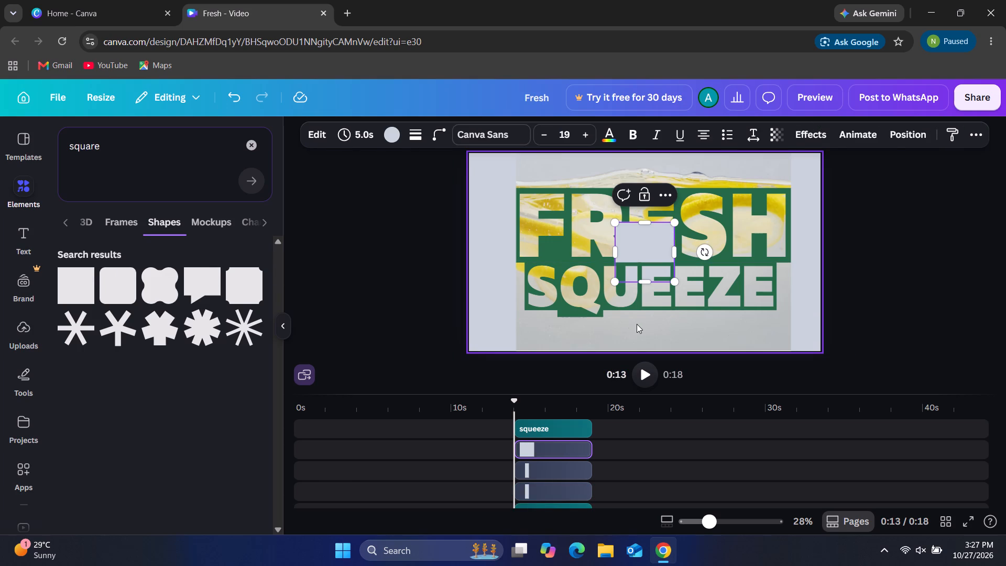
click(647, 223)
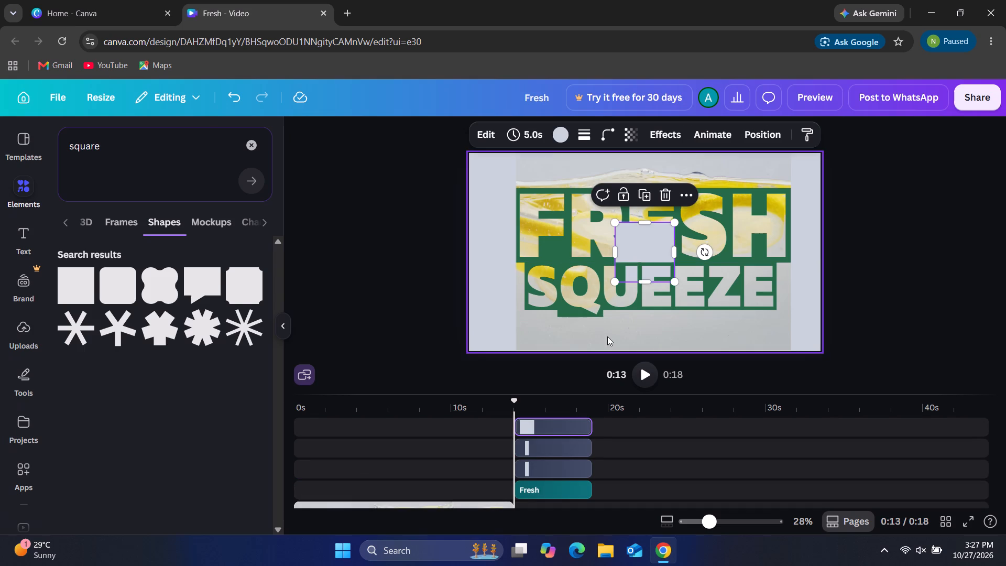
drag(648, 238, 557, 340)
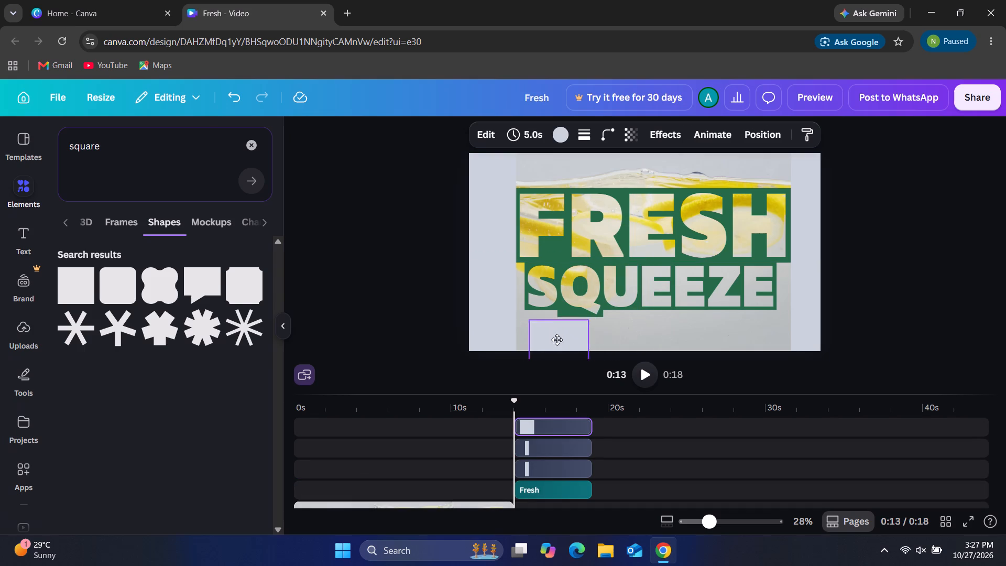
drag(557, 340, 497, 329)
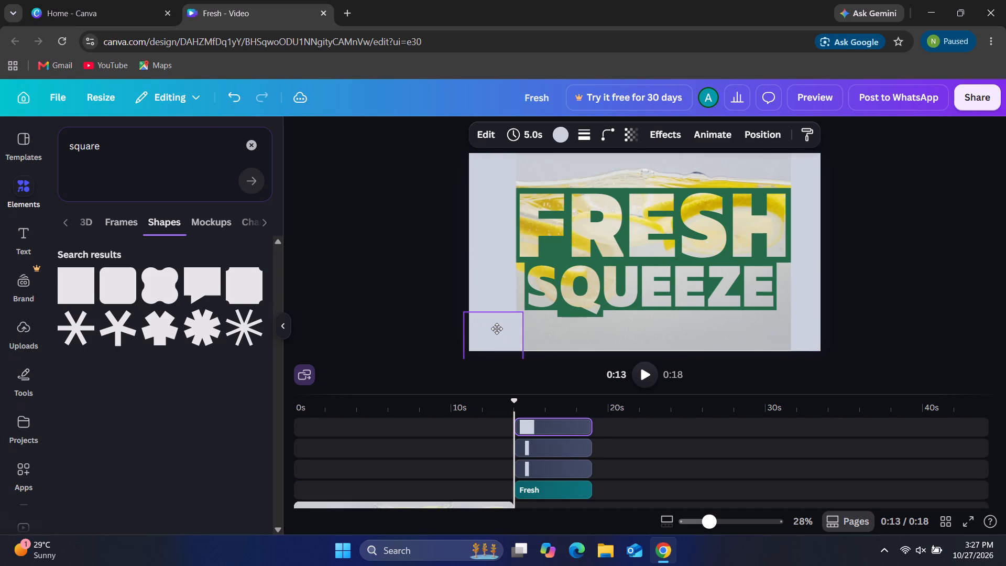
drag(497, 329, 499, 330)
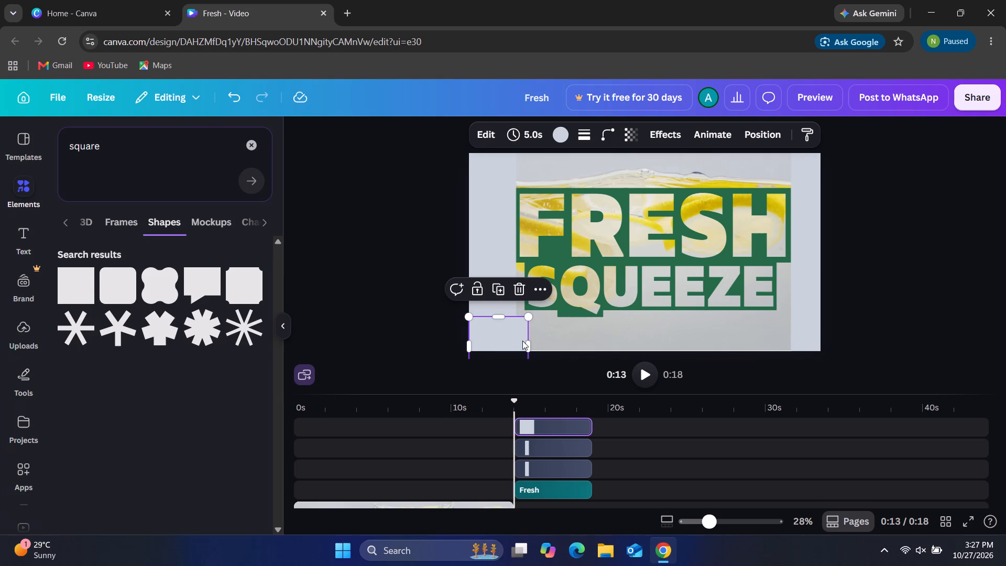
drag(527, 345, 772, 332)
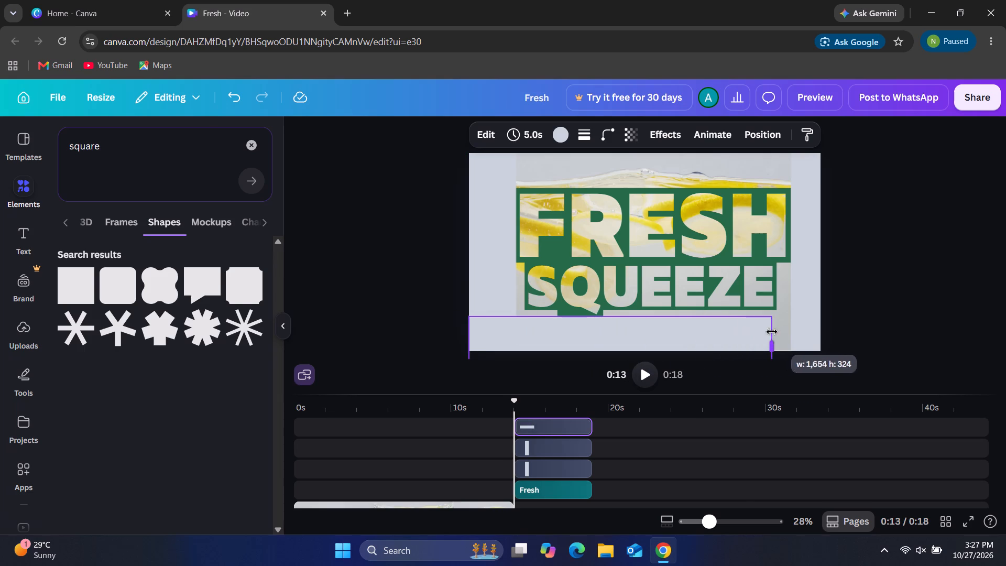
drag(772, 332, 818, 335)
Duplicate the horizontal strip and place the copy along the frame's top edge, full width and flush with the top of the FRESH title.
click(642, 290)
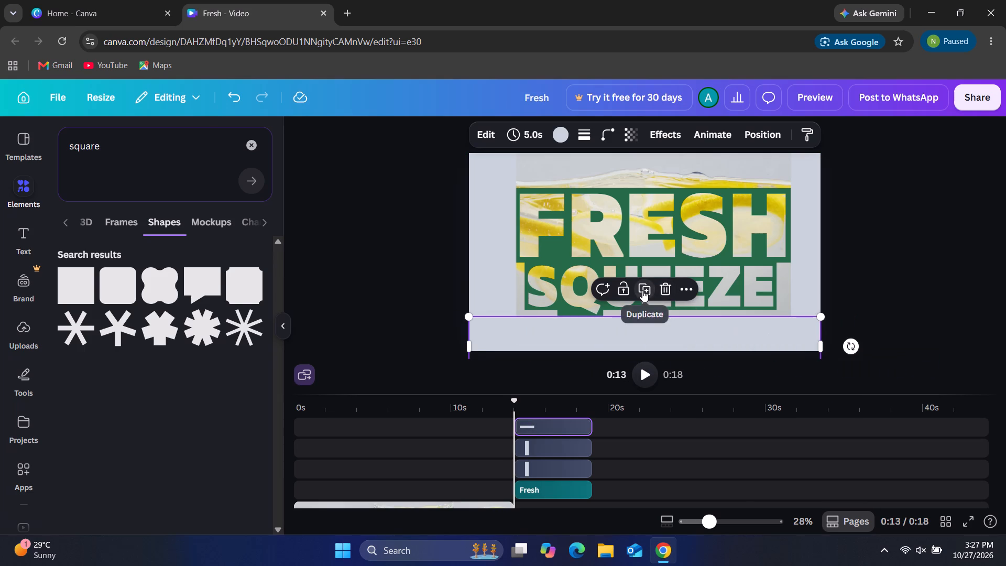
drag(643, 335, 629, 184)
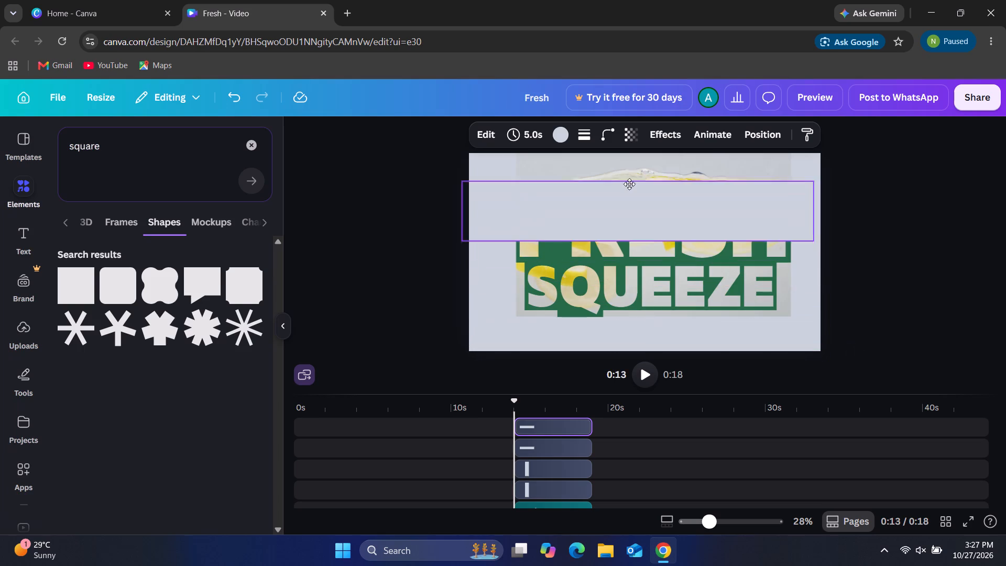
drag(629, 184, 628, 137)
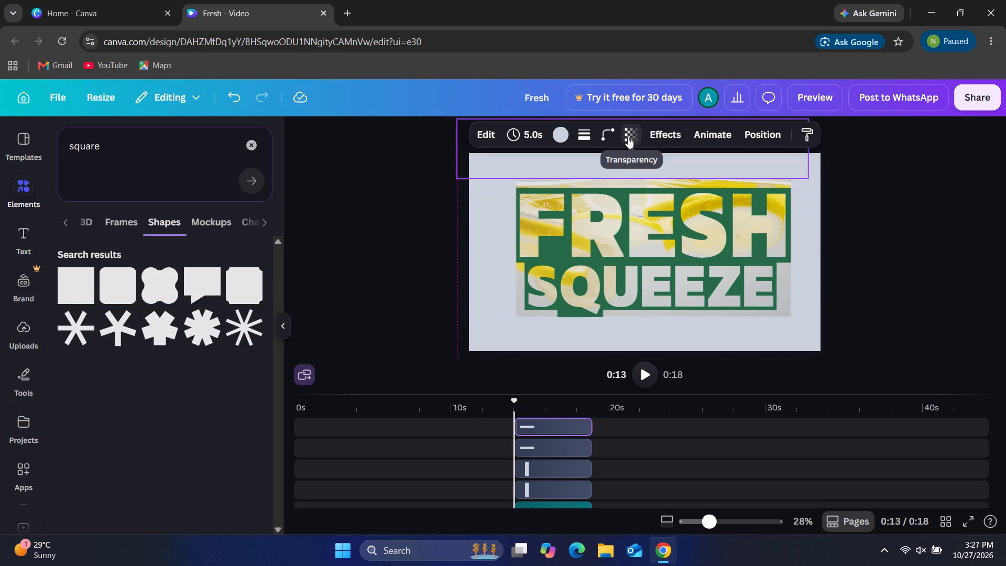
drag(628, 137, 629, 146)
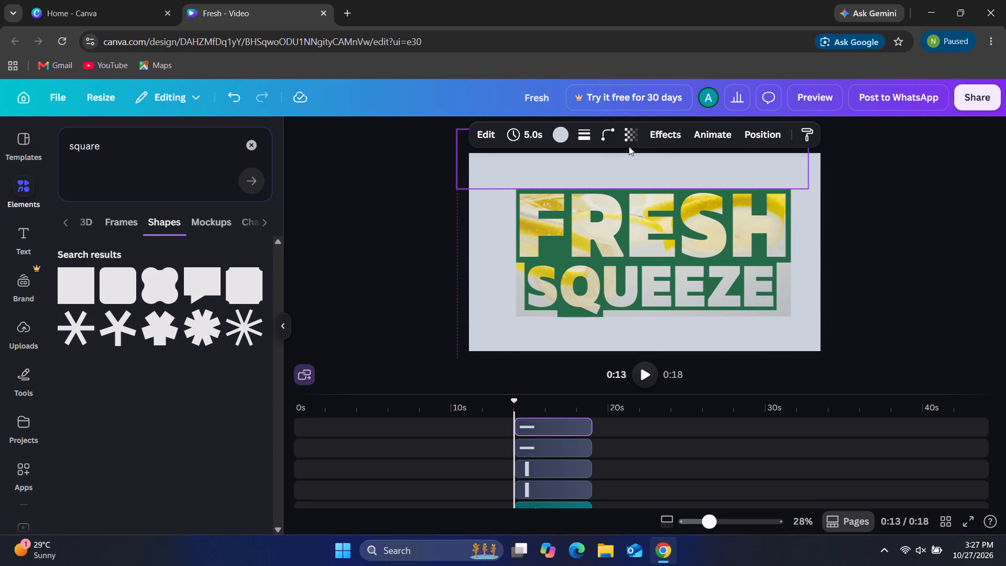
drag(629, 146, 638, 146)
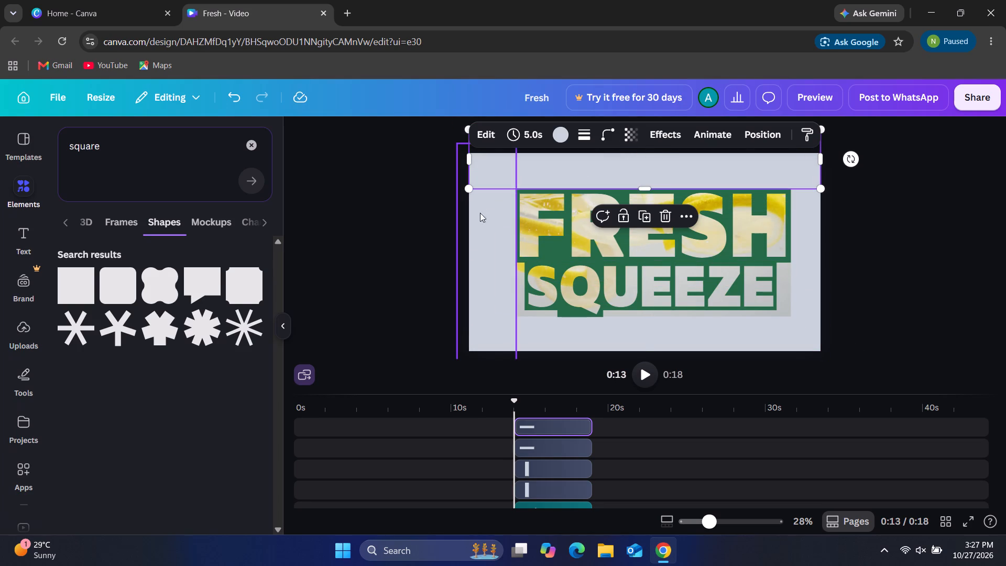
click(424, 241)
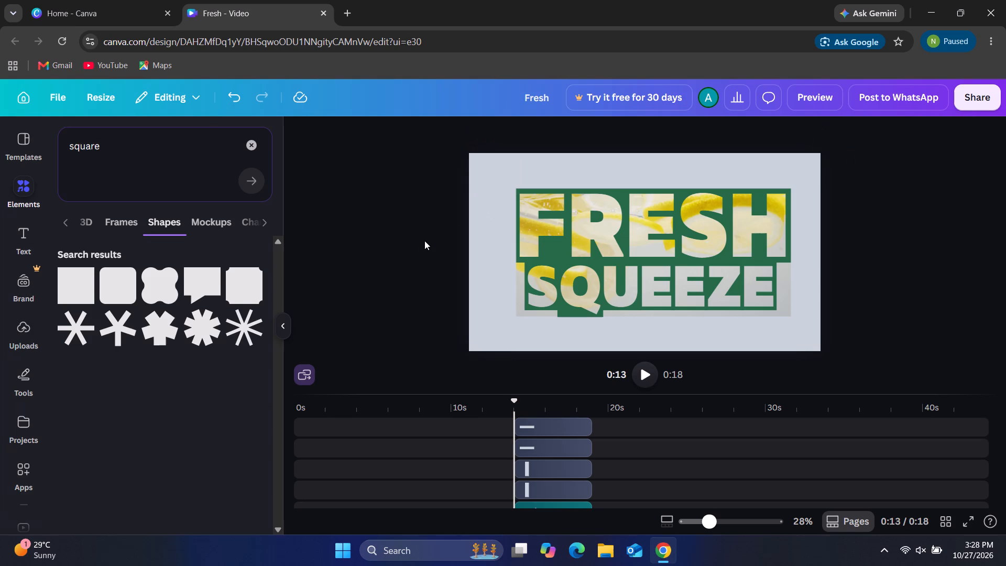
Recolour all four border strips with the design's dark green, #246a48, to match the titles.
click(482, 231)
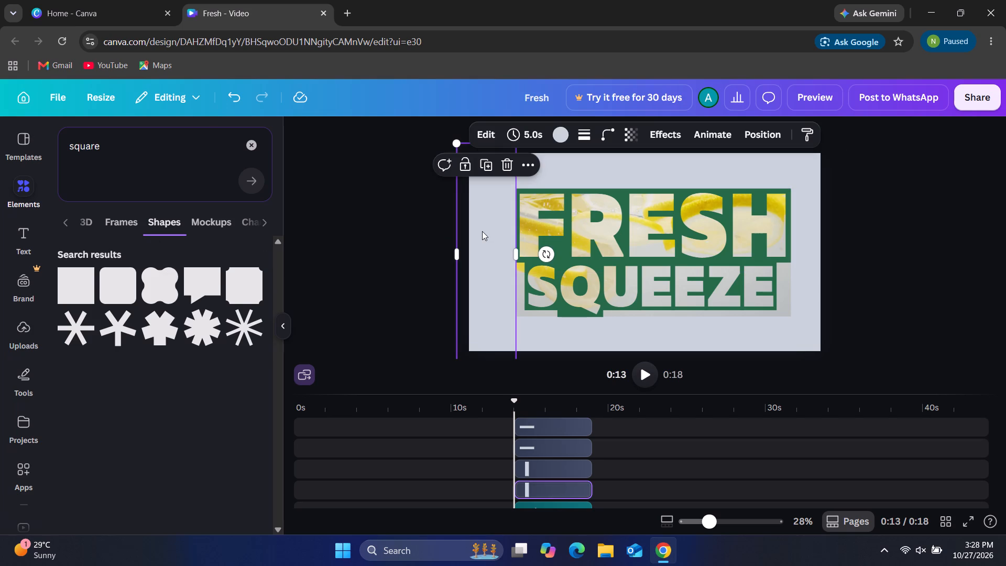
click(559, 134)
click(63, 275)
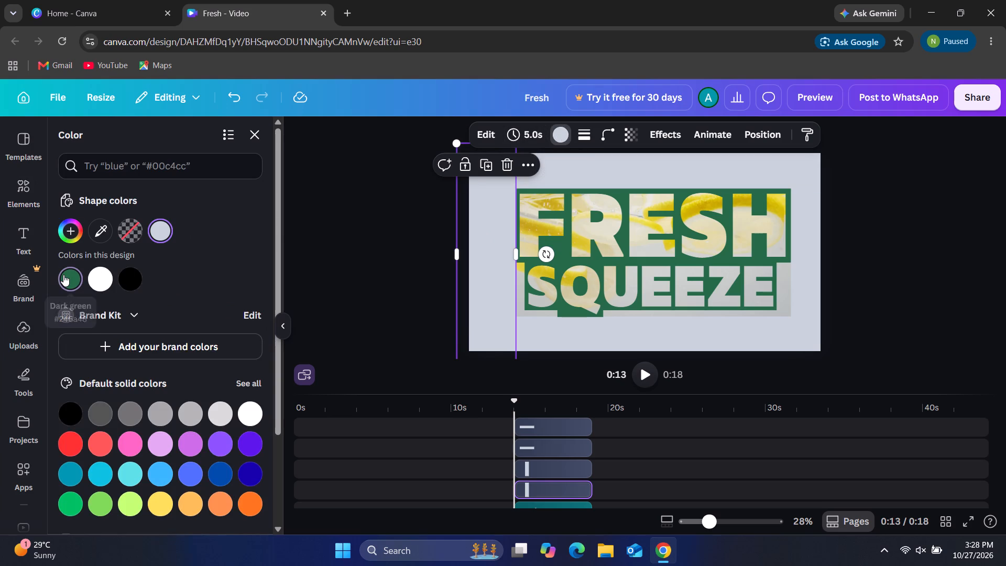
click(557, 335)
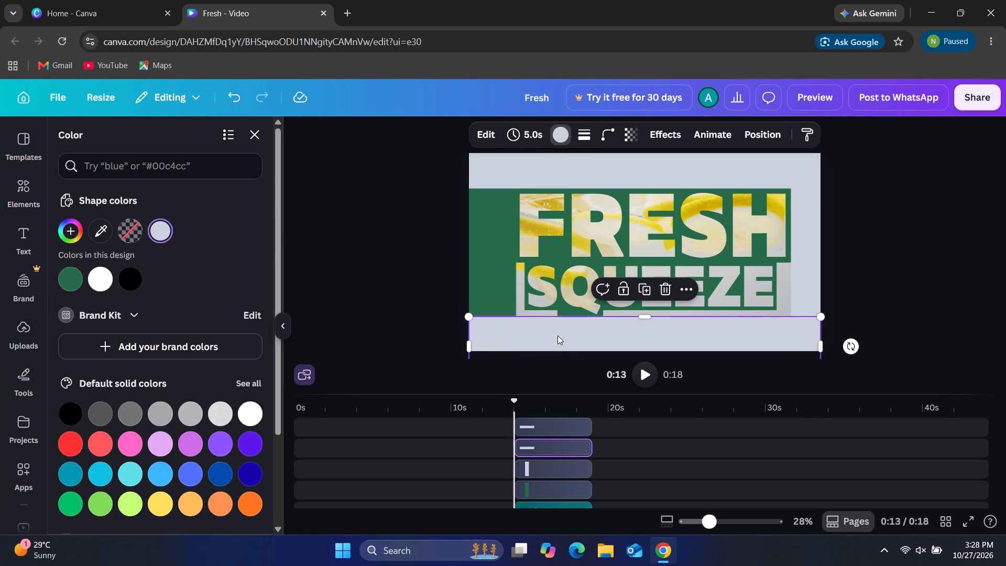
click(72, 280)
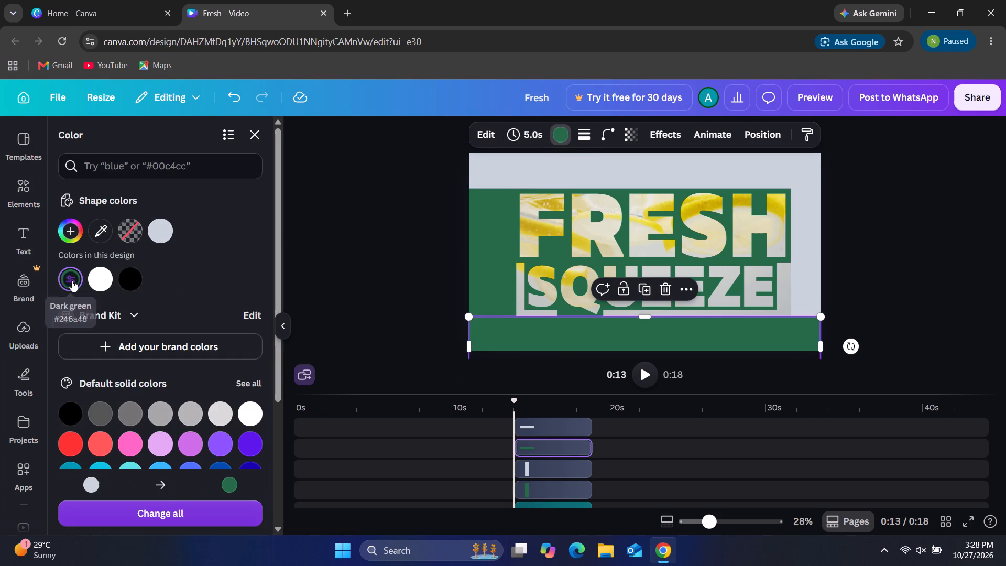
click(811, 242)
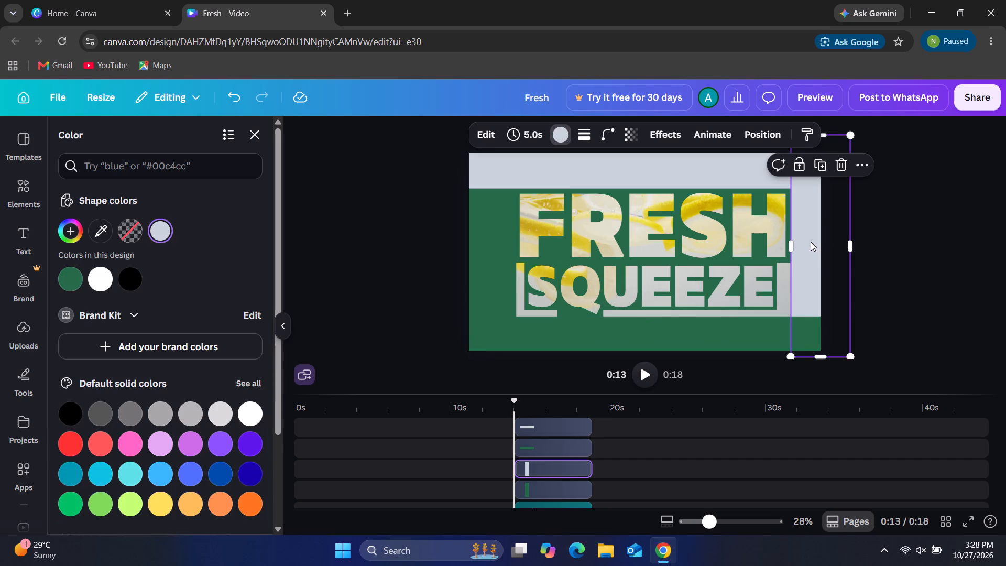
click(71, 273)
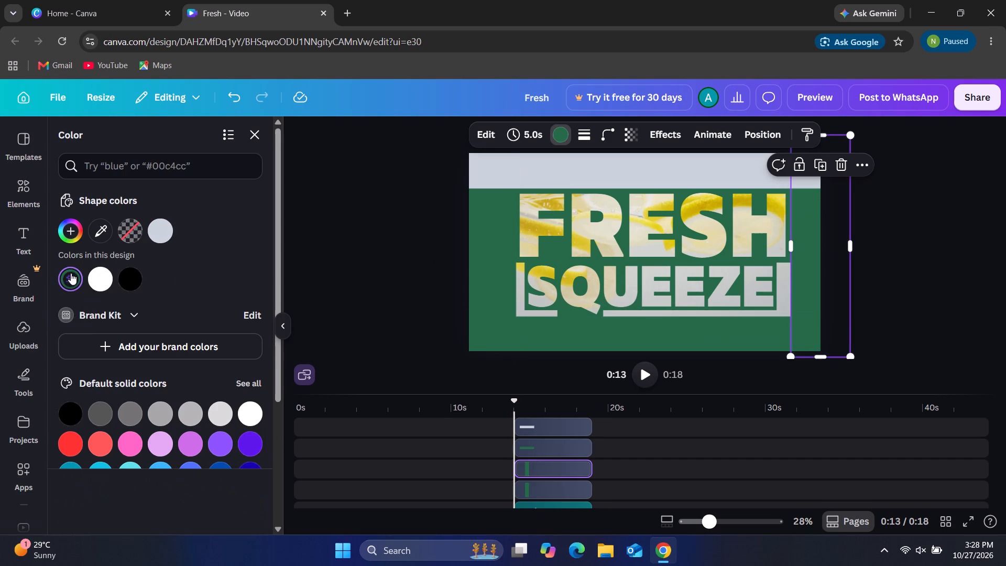
click(522, 167)
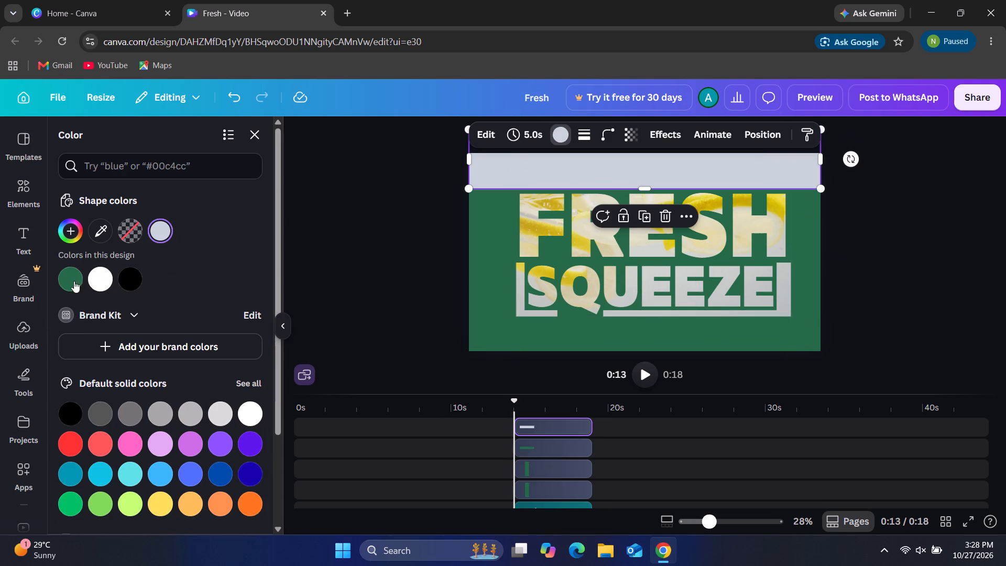
click(66, 269)
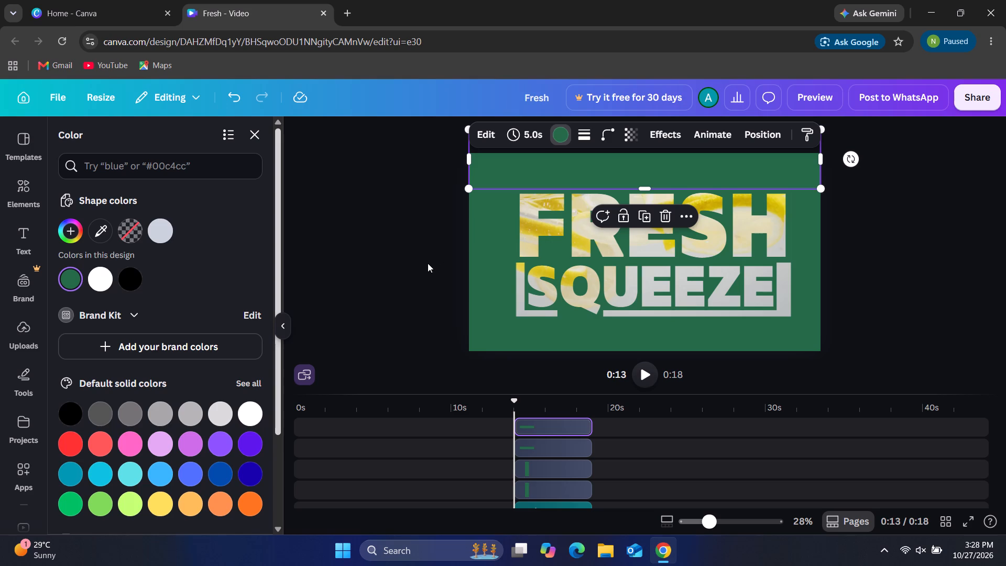
Extend the FRESH title's clip back to the start of the timeline, giving it a duration of 18.9 s.
scroll(427, 263, down, 2)
scroll(712, 457, down, 1)
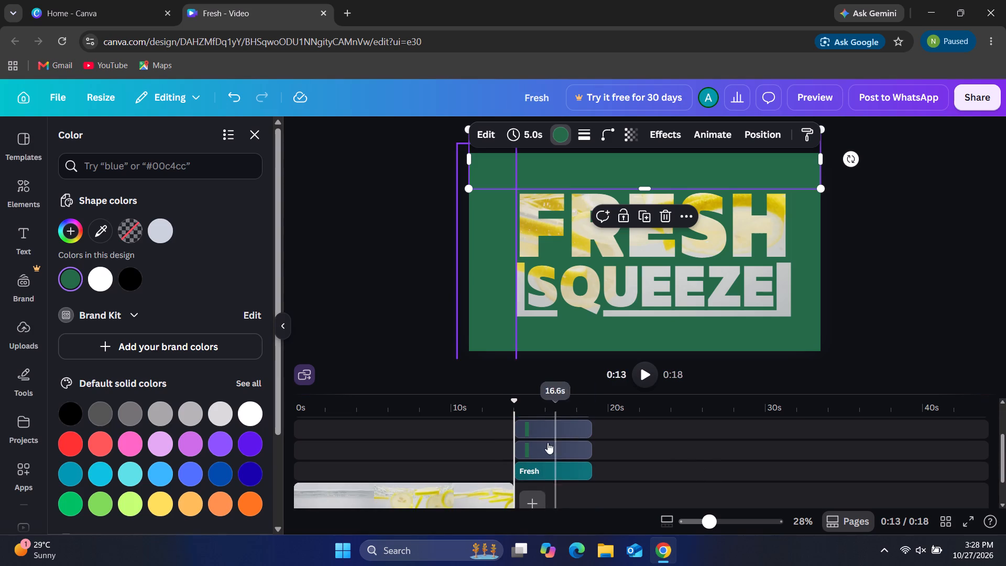
click(540, 467)
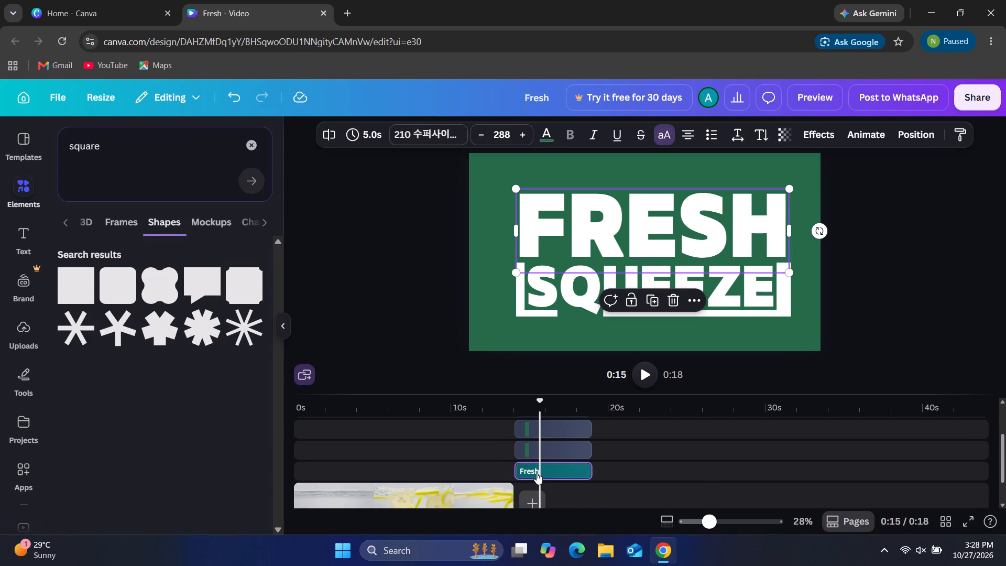
click(534, 472)
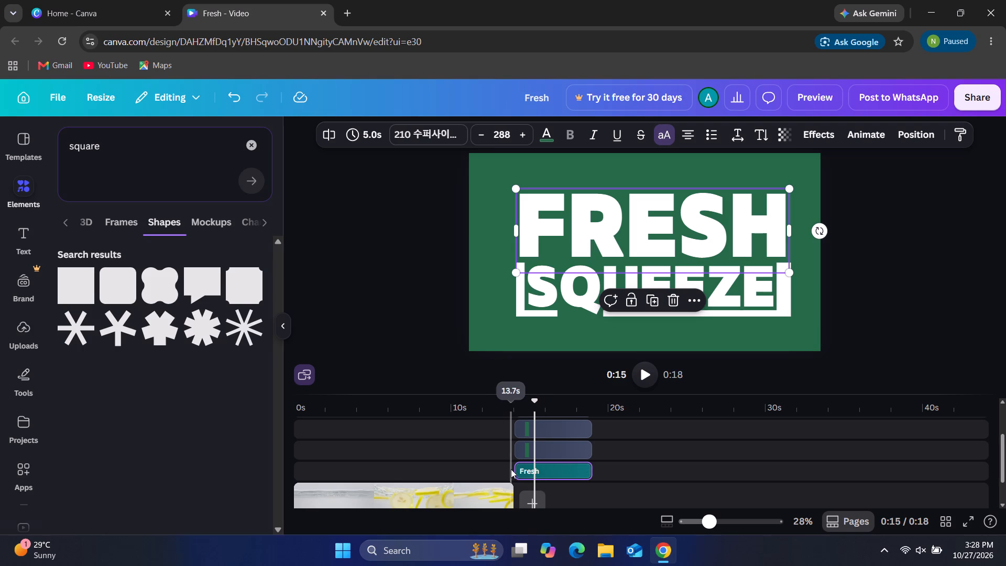
drag(515, 467, 421, 475)
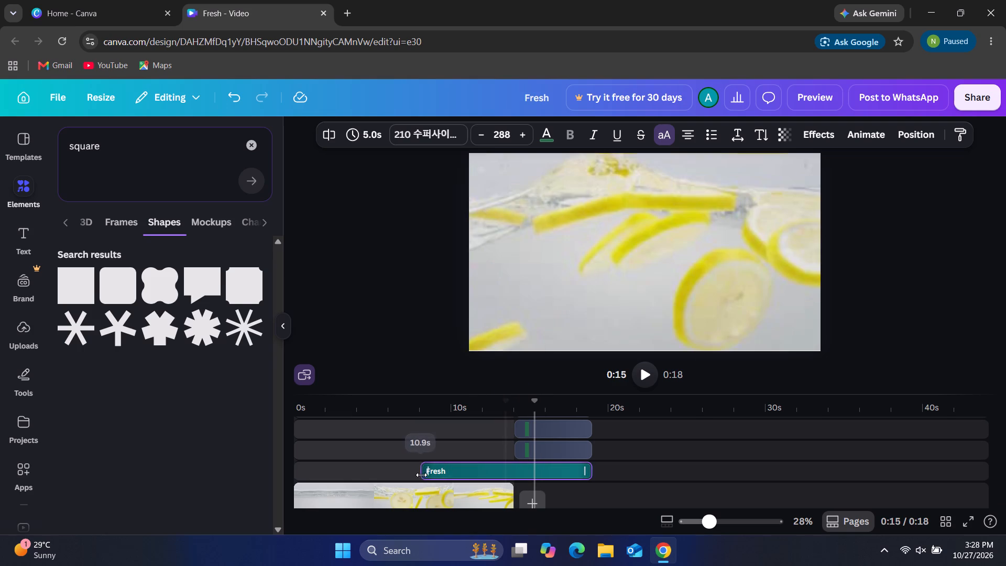
drag(421, 475, 202, 499)
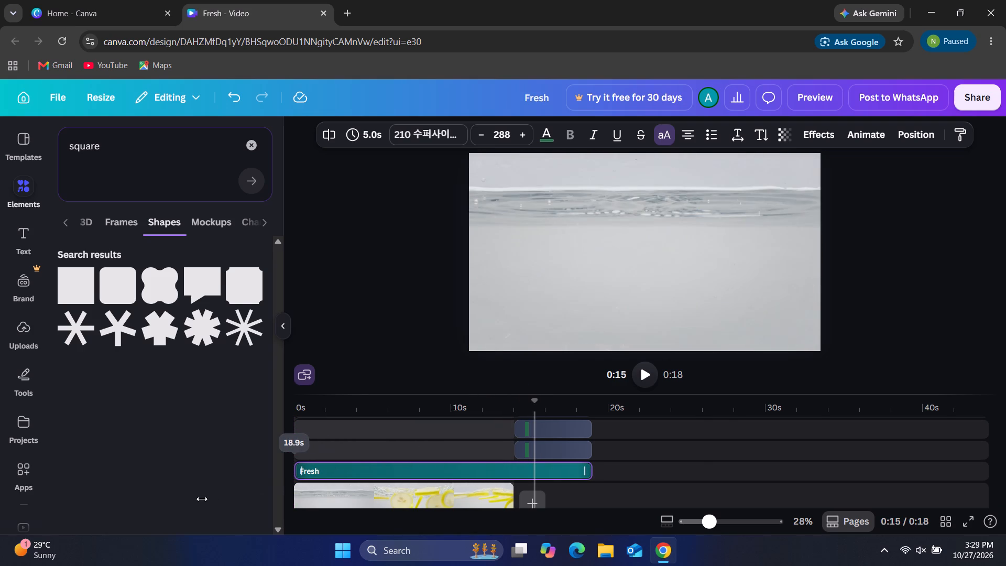
drag(202, 499, 303, 491)
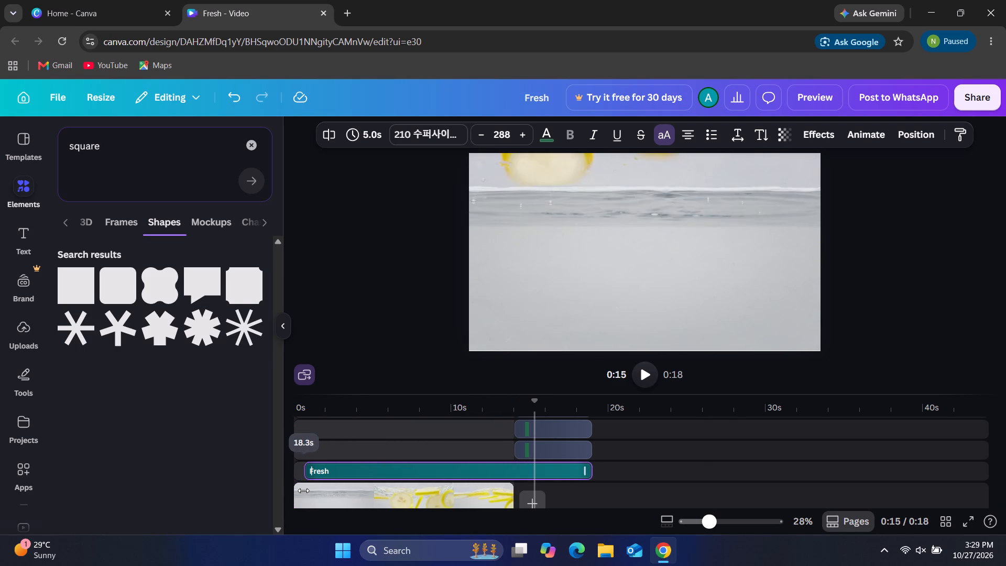
drag(303, 491, 265, 496)
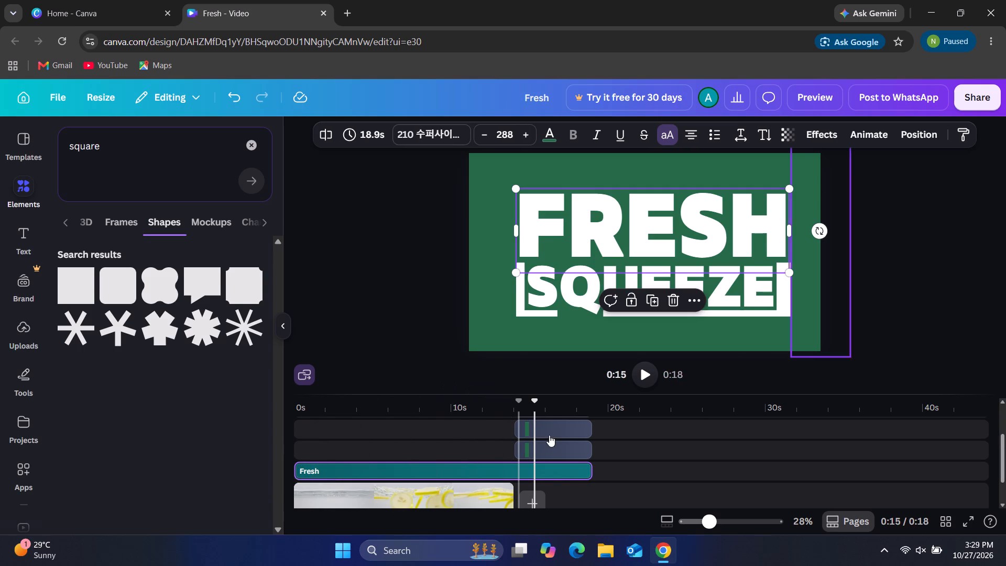
Move the timeline clips of the two vertical side strips to start at 0 s.
click(543, 440)
drag(539, 443, 317, 445)
drag(556, 427, 352, 416)
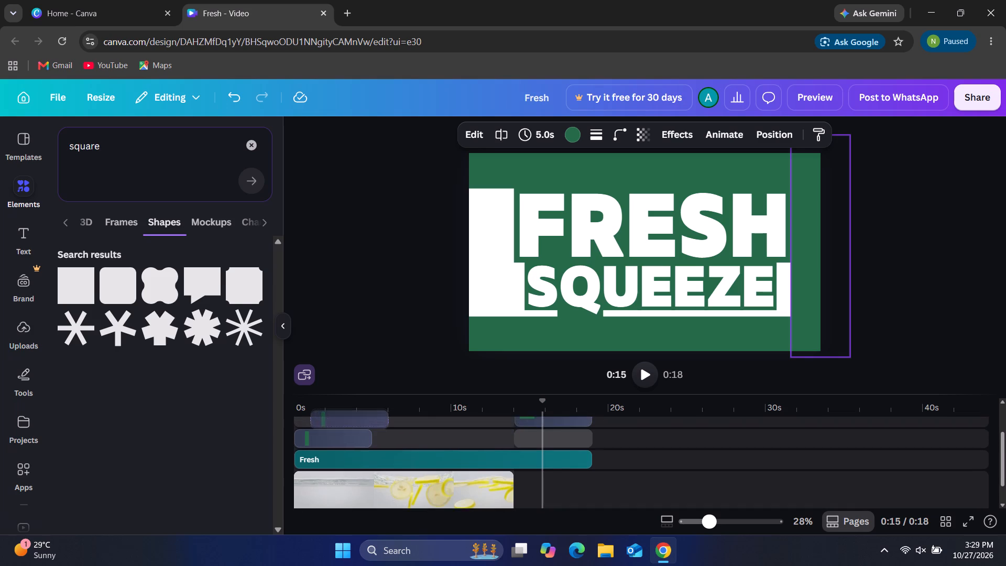
drag(352, 416, 331, 423)
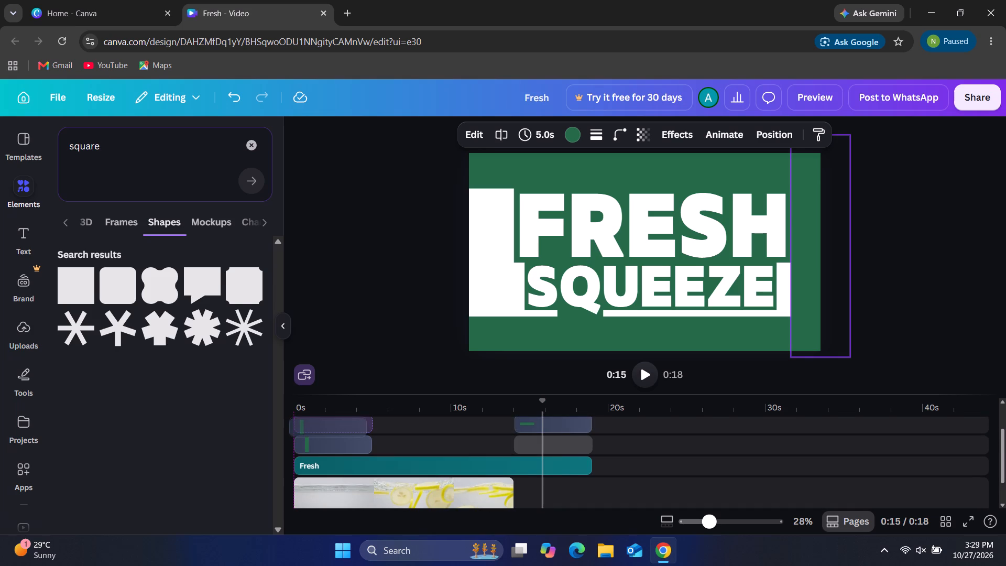
drag(331, 423, 331, 423)
Move the timeline clips of the two horizontal border strips to start at 0 s.
scroll(474, 440, up, 1)
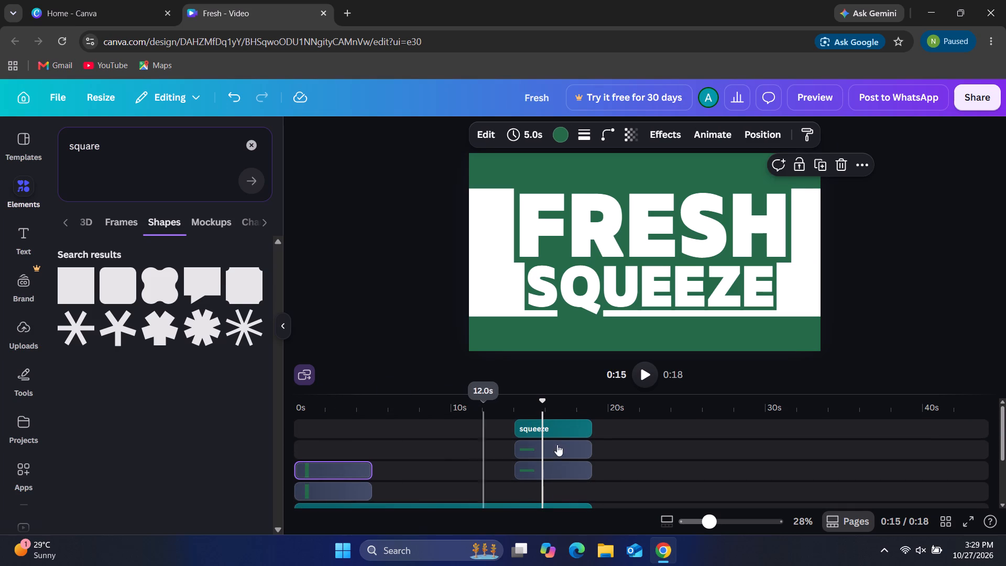
drag(557, 464, 374, 444)
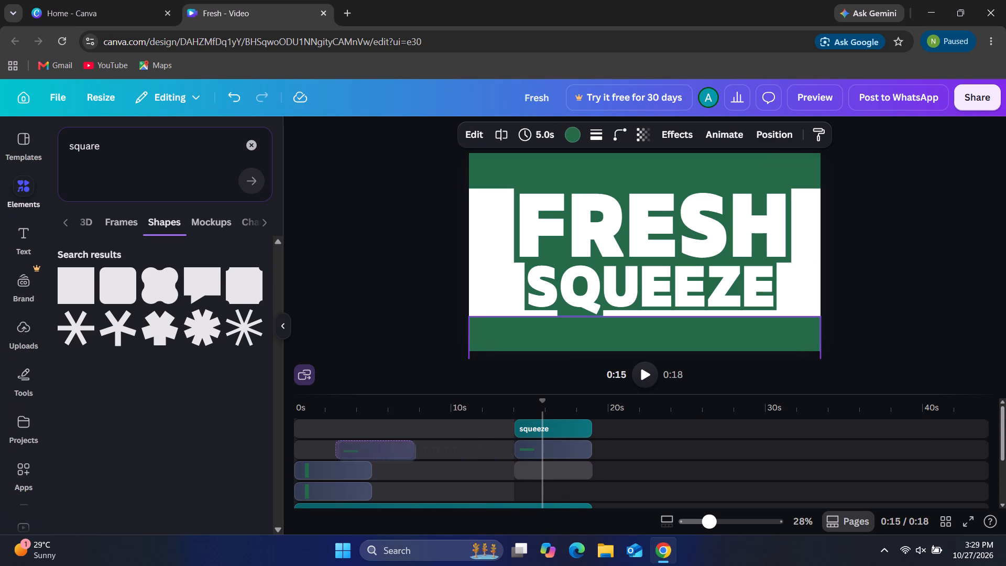
drag(374, 444, 331, 445)
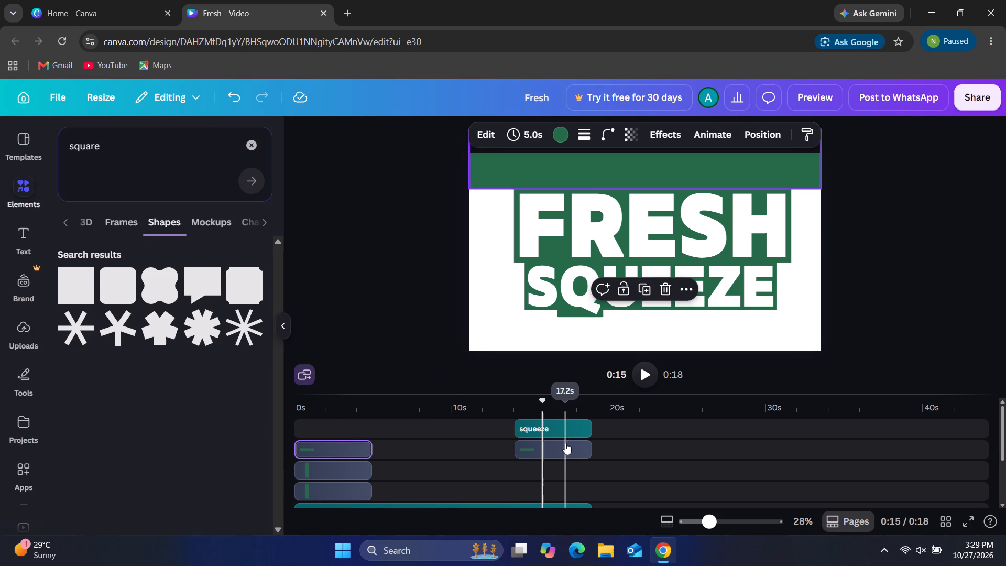
drag(565, 443, 347, 430)
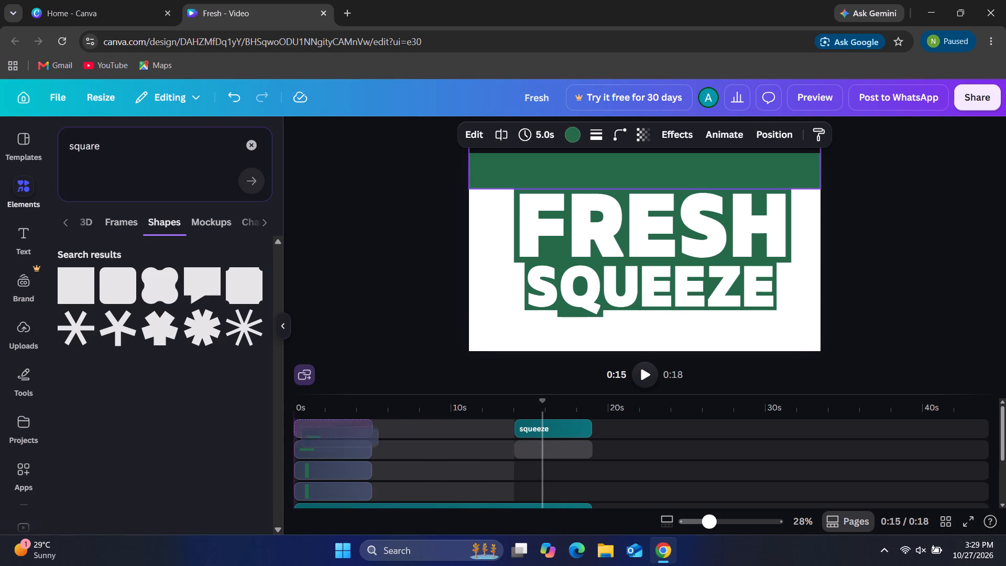
drag(347, 430, 341, 419)
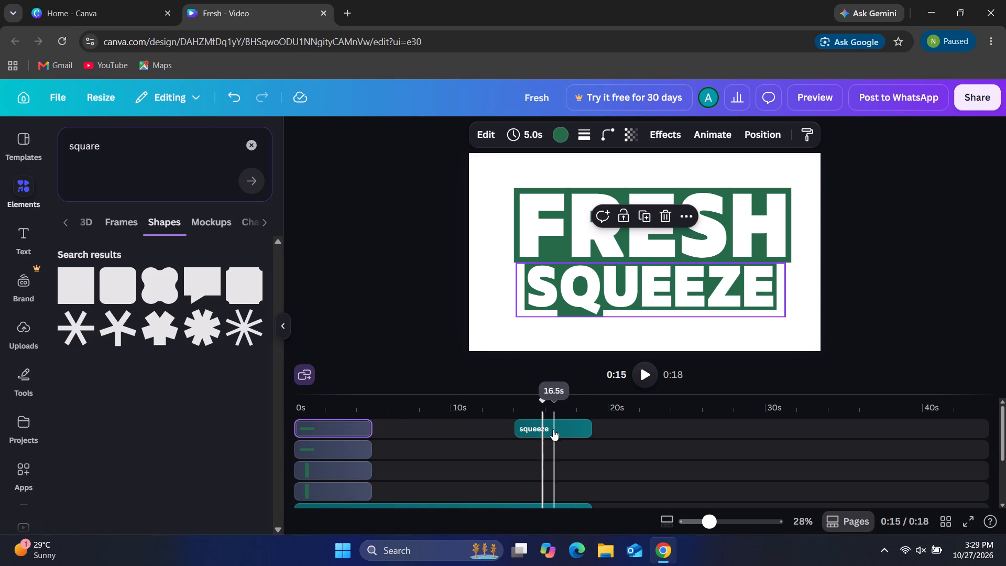
Move the SQUEEZE title's timeline clip to start at 0 s, between the two horizontal strips' tracks.
drag(552, 427, 353, 416)
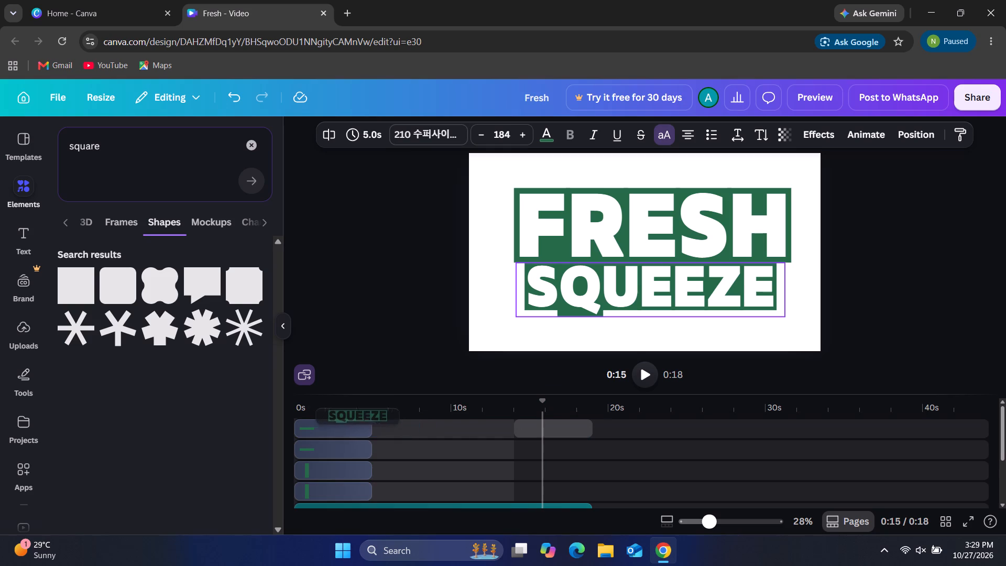
drag(353, 416, 329, 413)
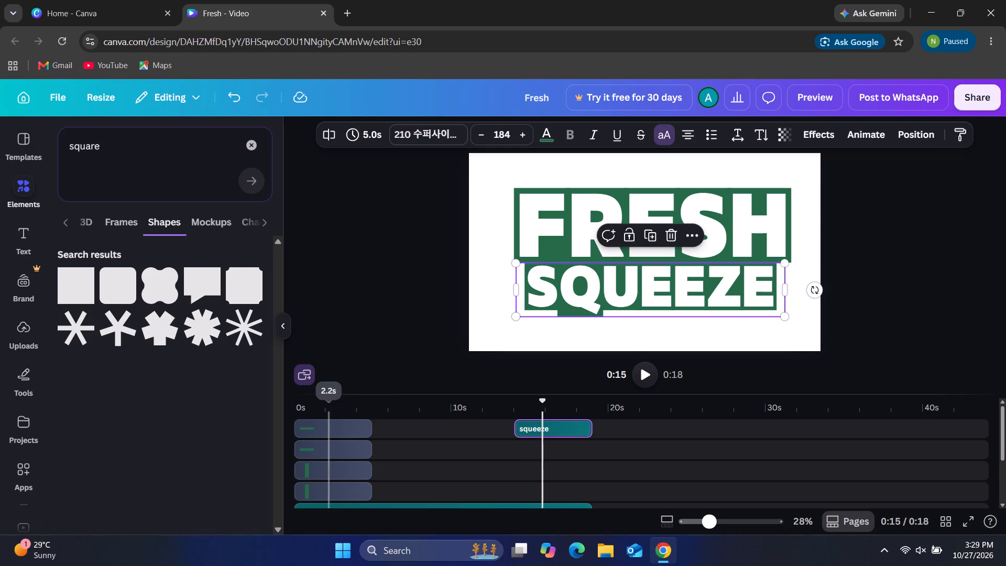
scroll(491, 474, up, 1)
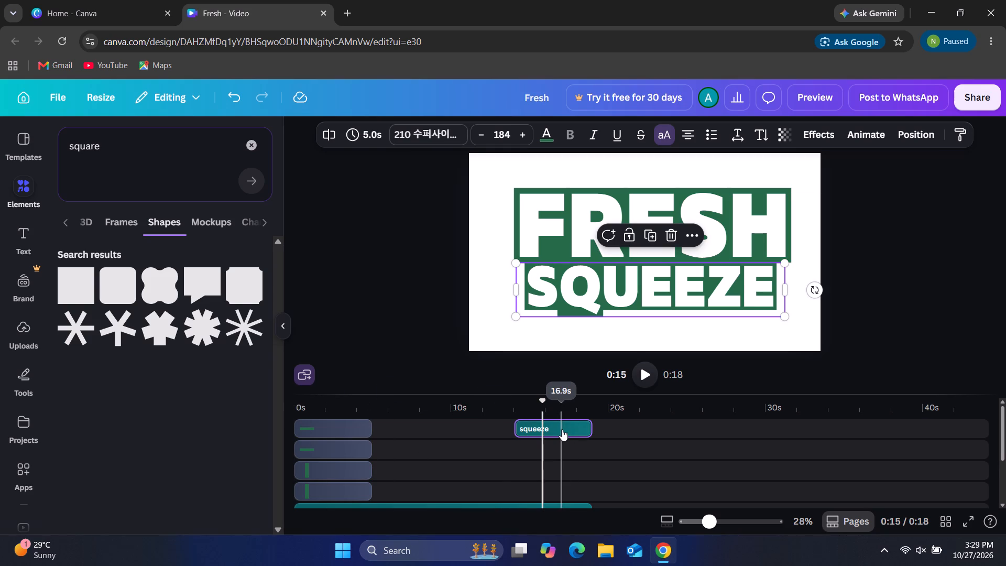
click(562, 429)
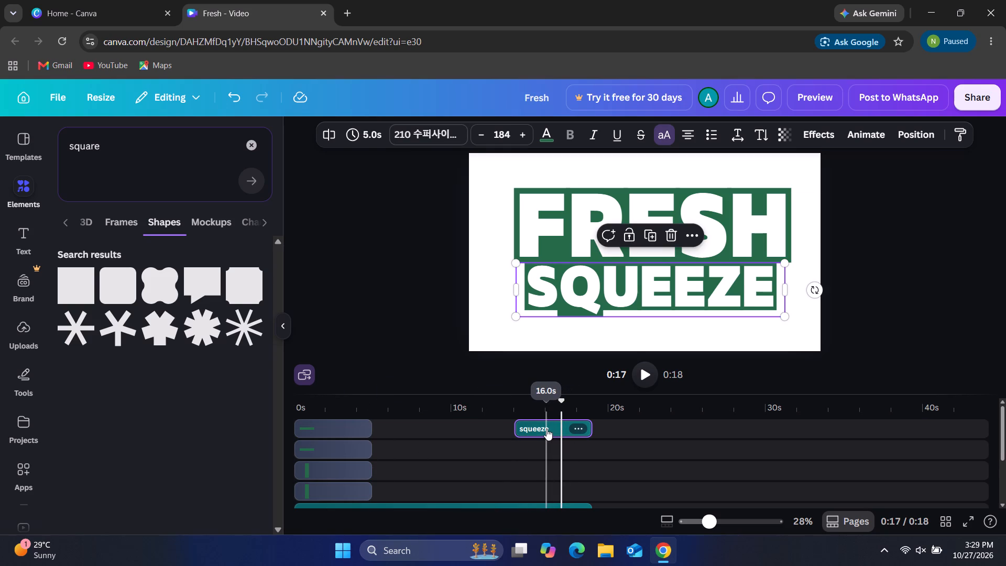
click(531, 424)
drag(531, 424, 438, 448)
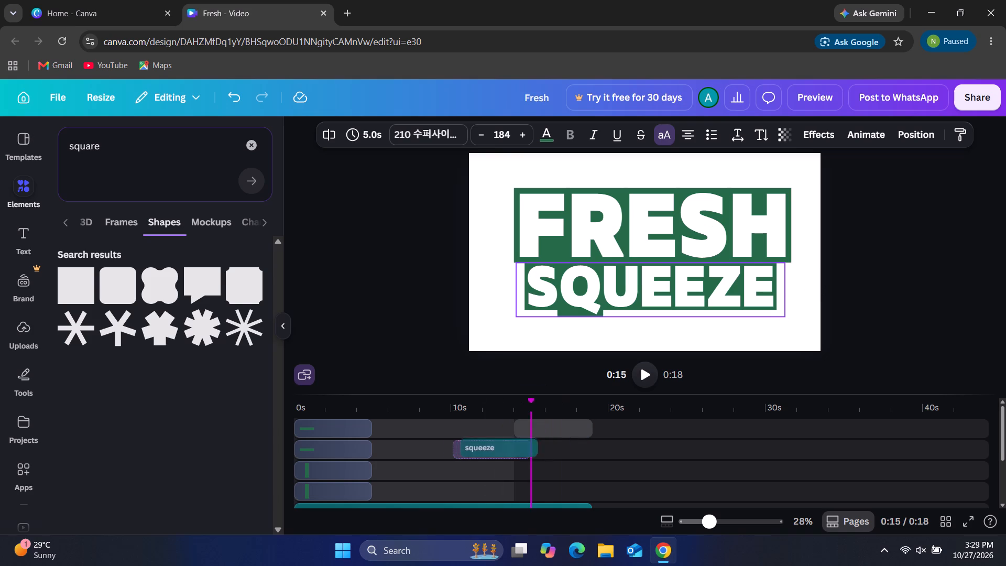
drag(438, 448, 308, 438)
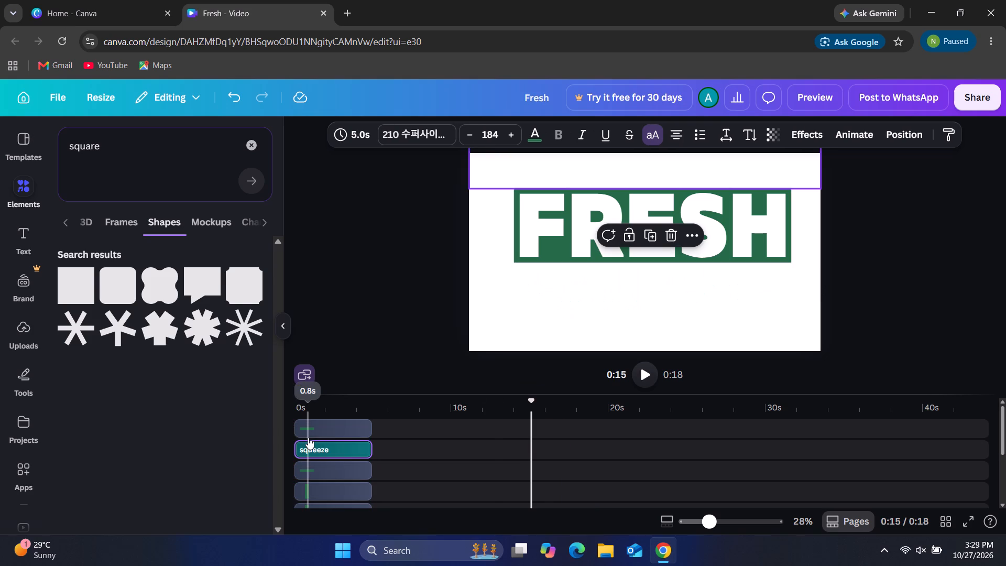
Shorten the FRESH title's clip so it ends together with the 14.0 s lemon video.
scroll(499, 443, up, 1)
scroll(499, 443, down, 2)
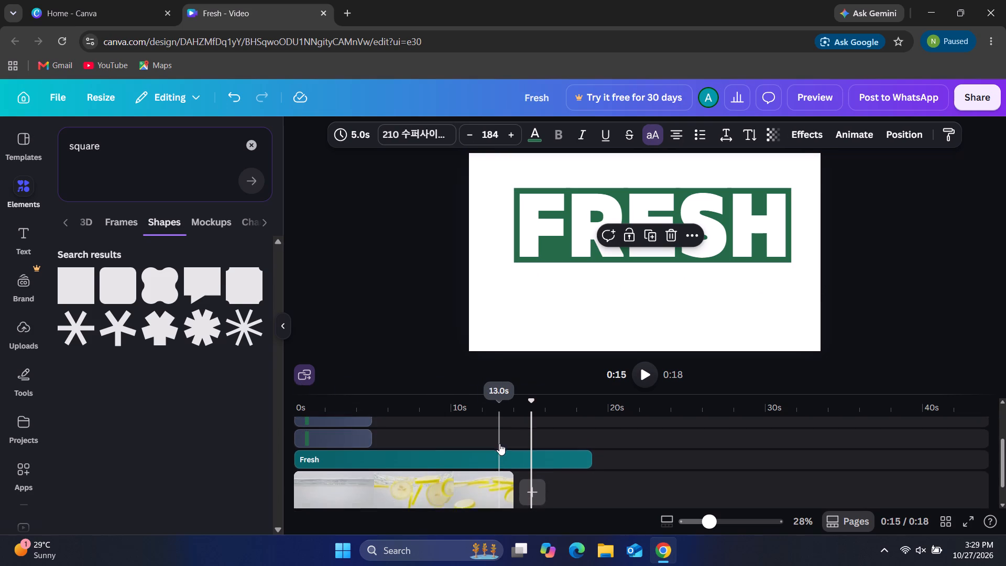
click(581, 430)
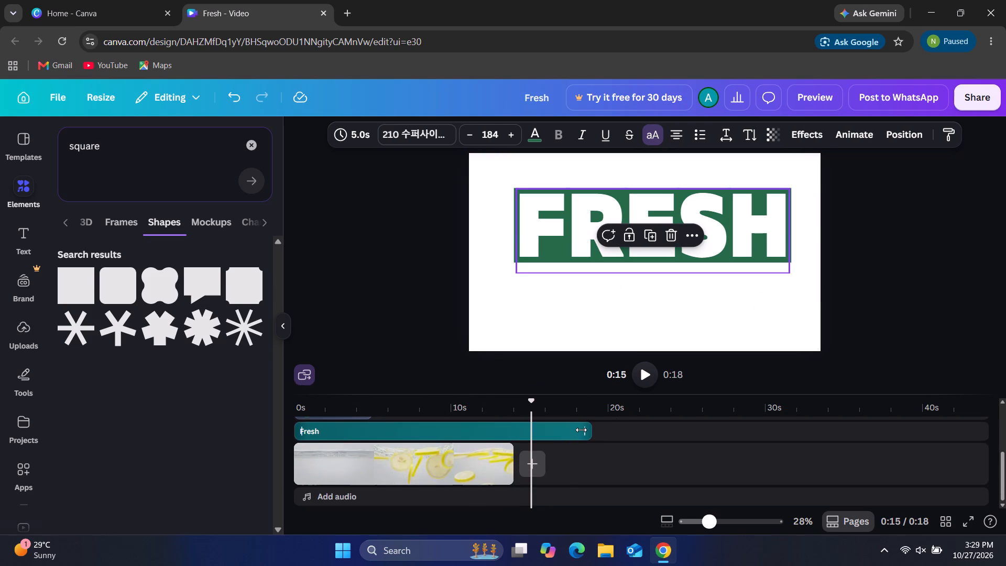
drag(581, 430, 501, 436)
click(473, 465)
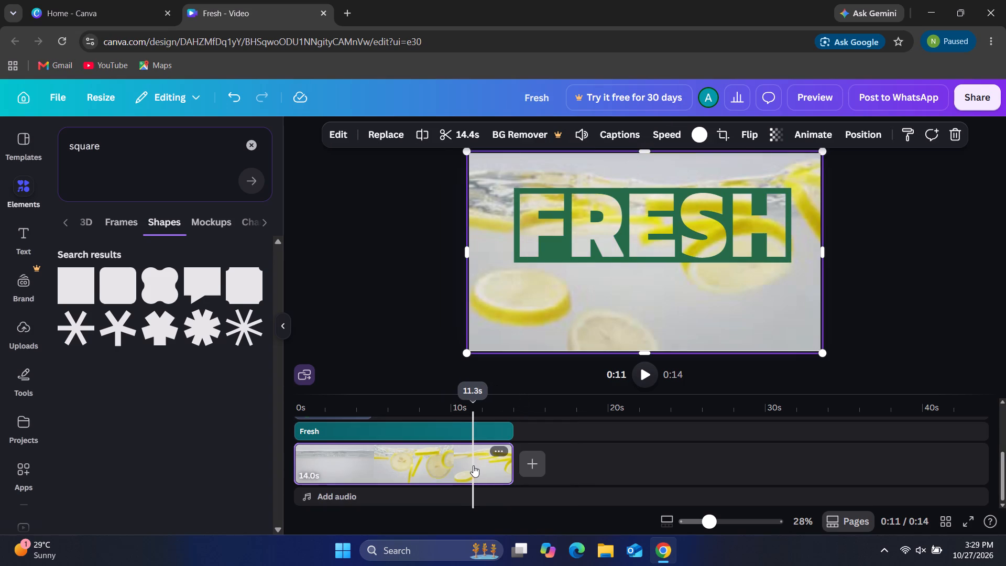
Extend the timeline clips of both vertical side strips to 14.0 s, matching the lemon video's end.
scroll(473, 465, up, 1)
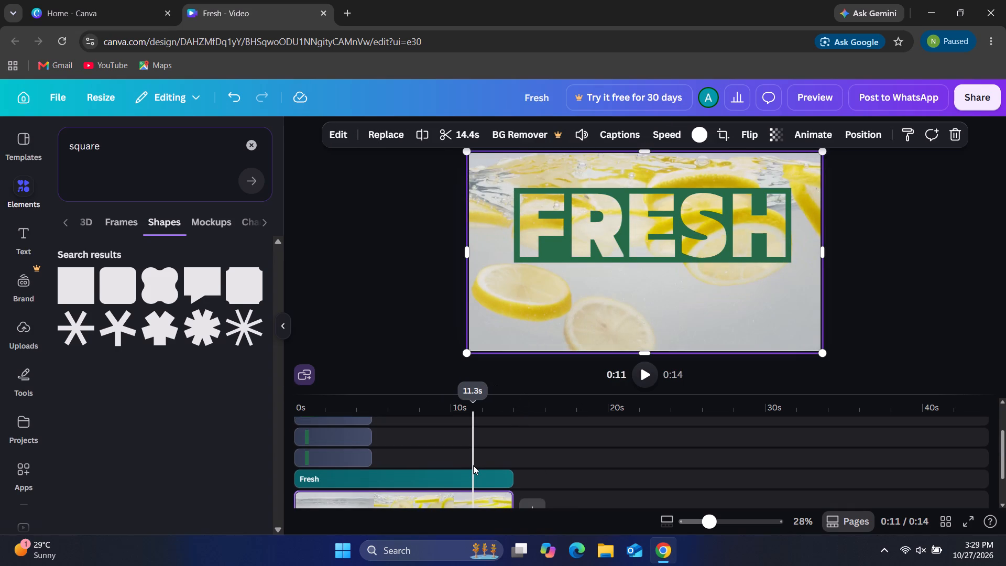
click(355, 454)
drag(369, 454, 464, 442)
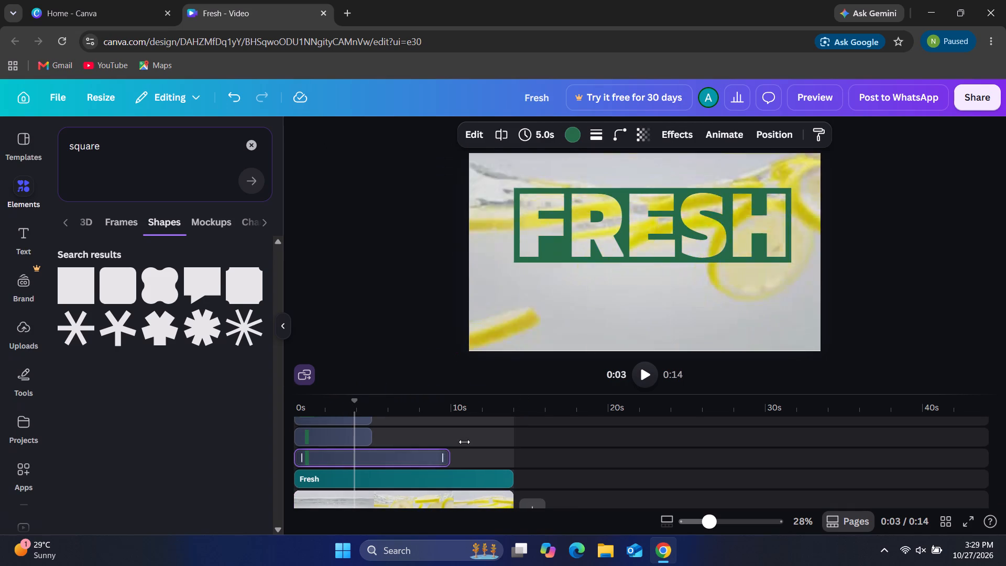
drag(464, 442, 512, 452)
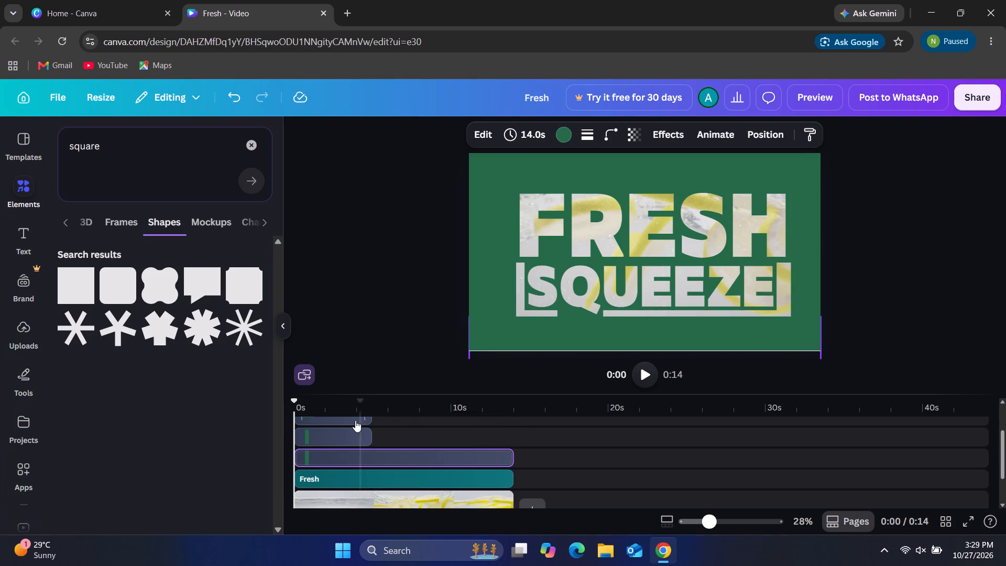
click(366, 431)
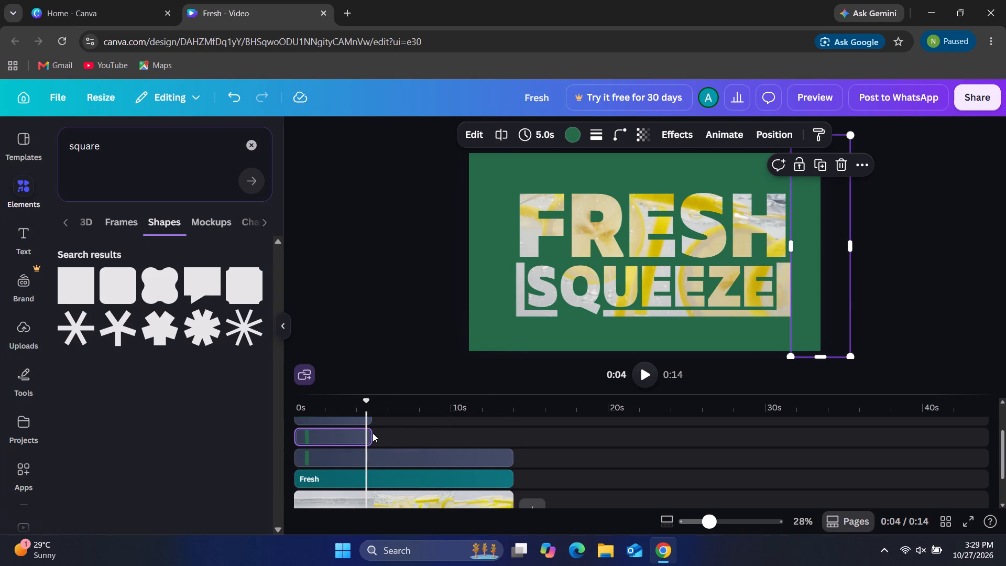
drag(367, 438, 464, 433)
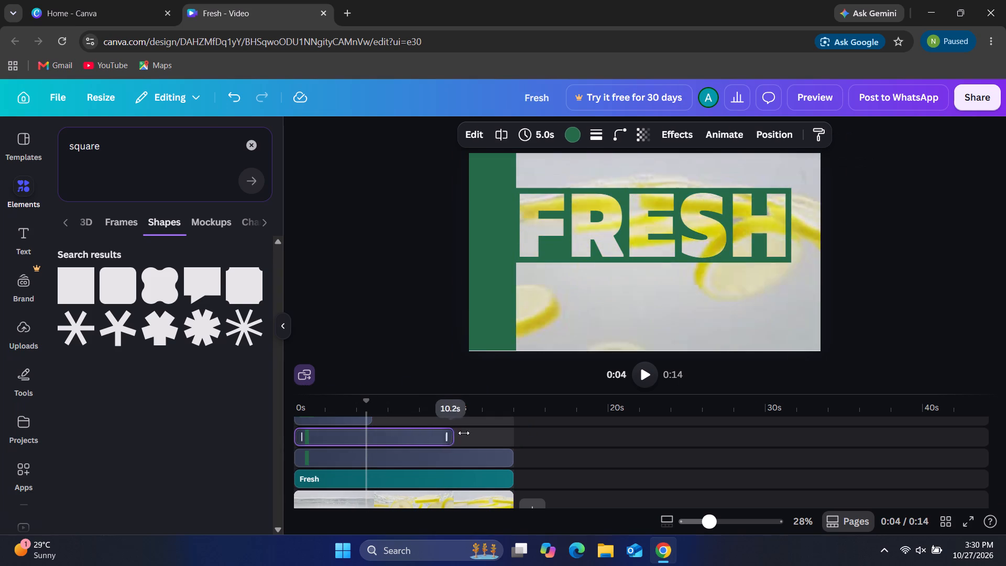
drag(464, 433, 511, 441)
Extend the timeline clips of the SQUEEZE title and both horizontal strips to 14.0 s, matching the lemon video's end.
scroll(511, 441, up, 1)
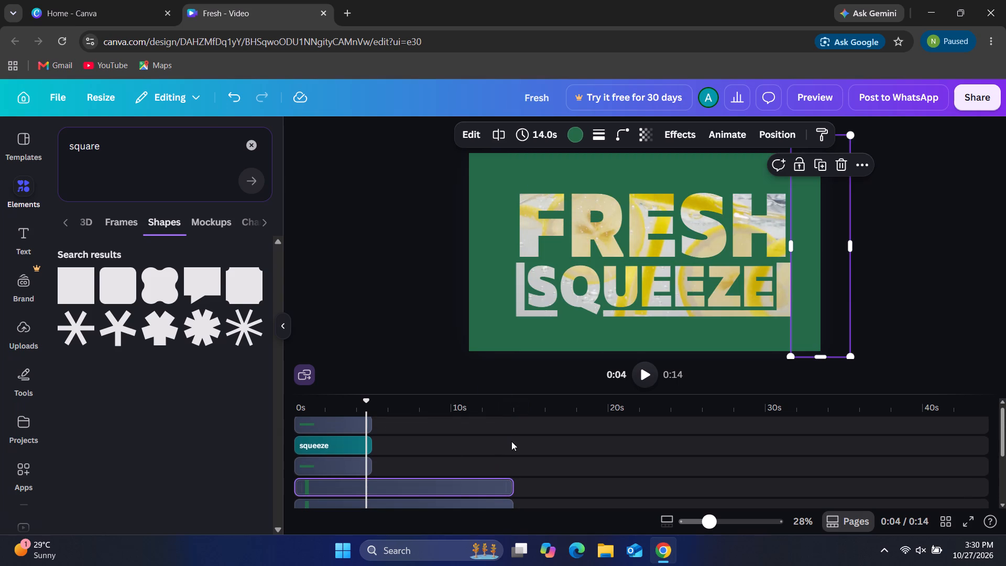
drag(369, 461, 487, 455)
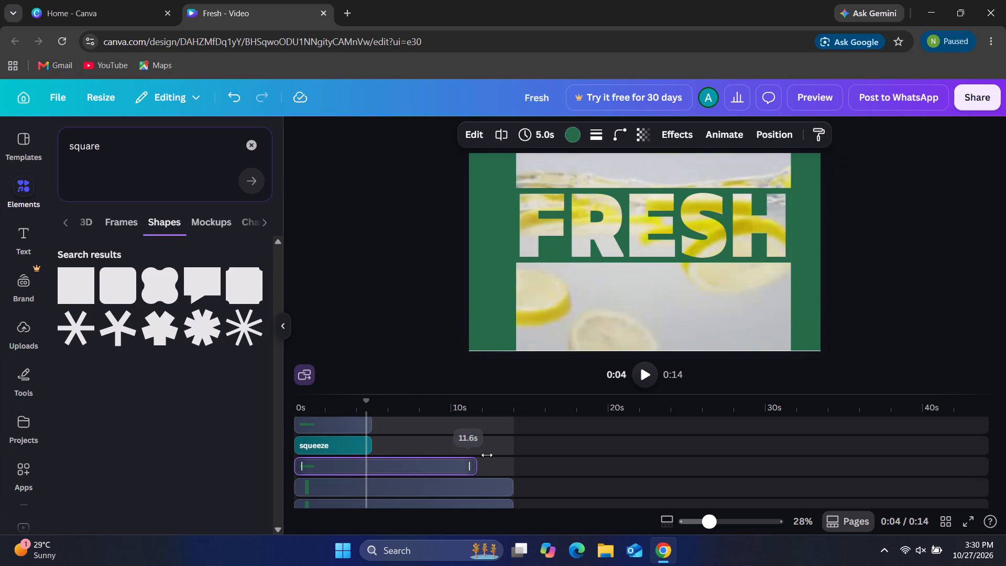
drag(487, 455, 517, 459)
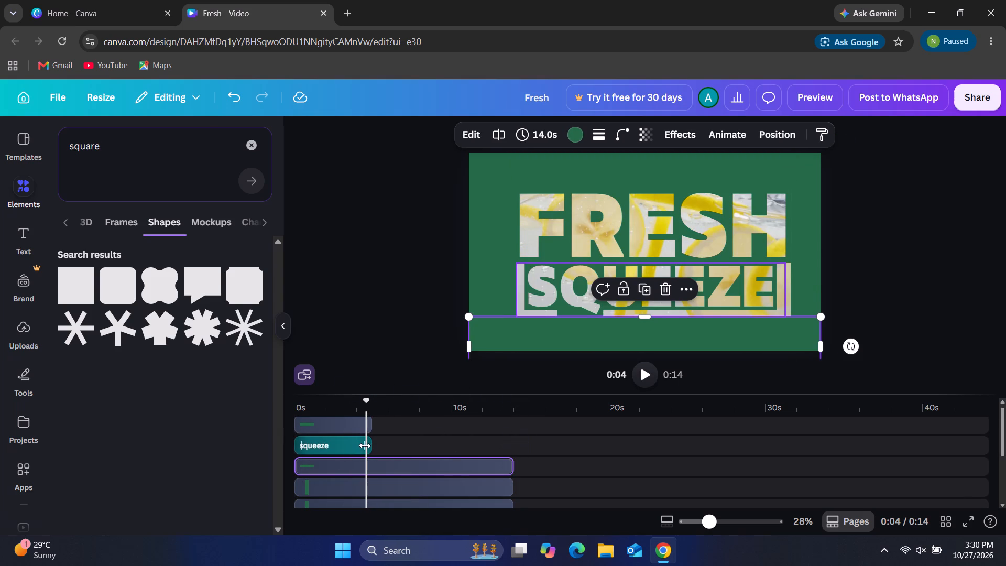
drag(365, 445, 523, 436)
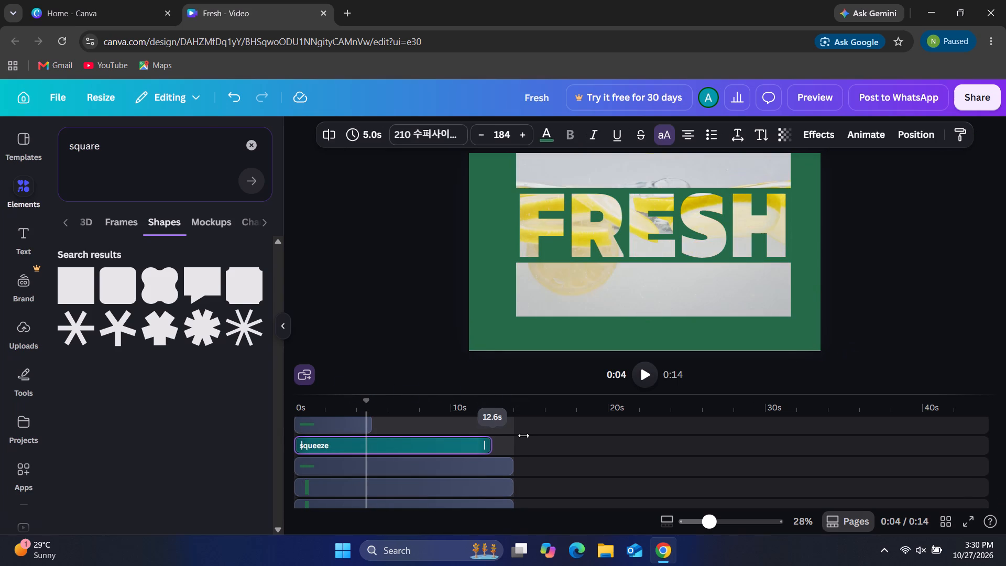
drag(523, 436, 504, 439)
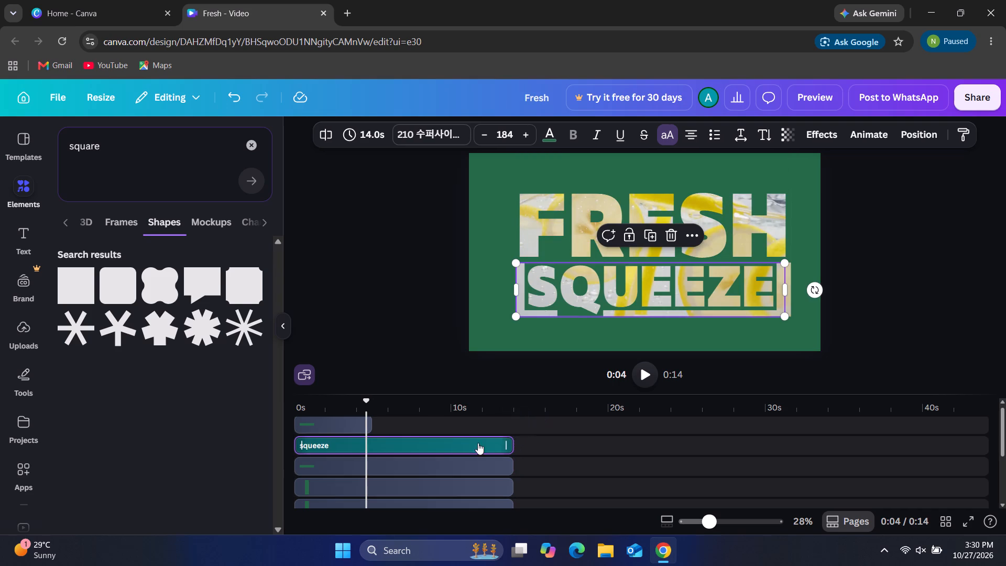
scroll(441, 453, up, 1)
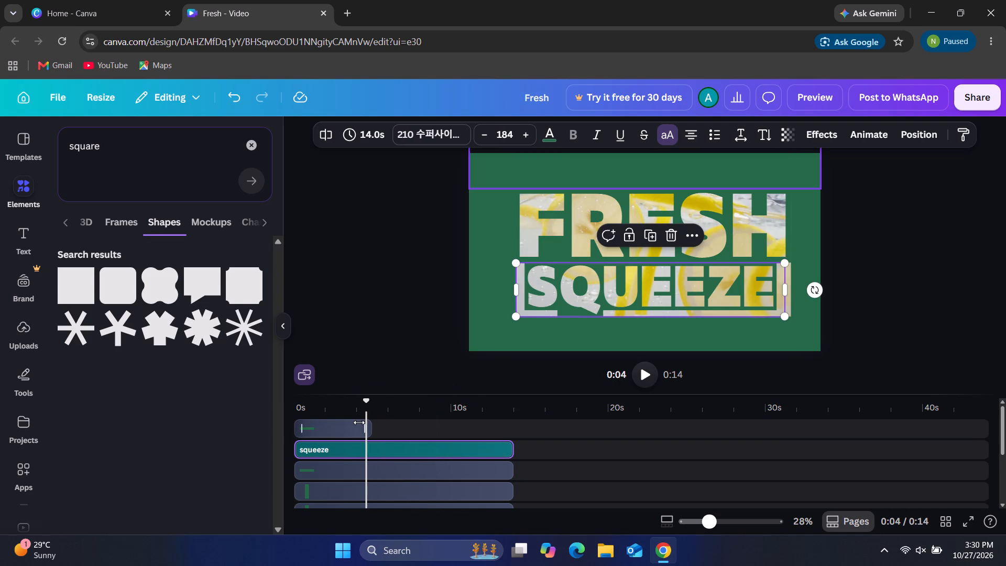
drag(367, 422, 526, 422)
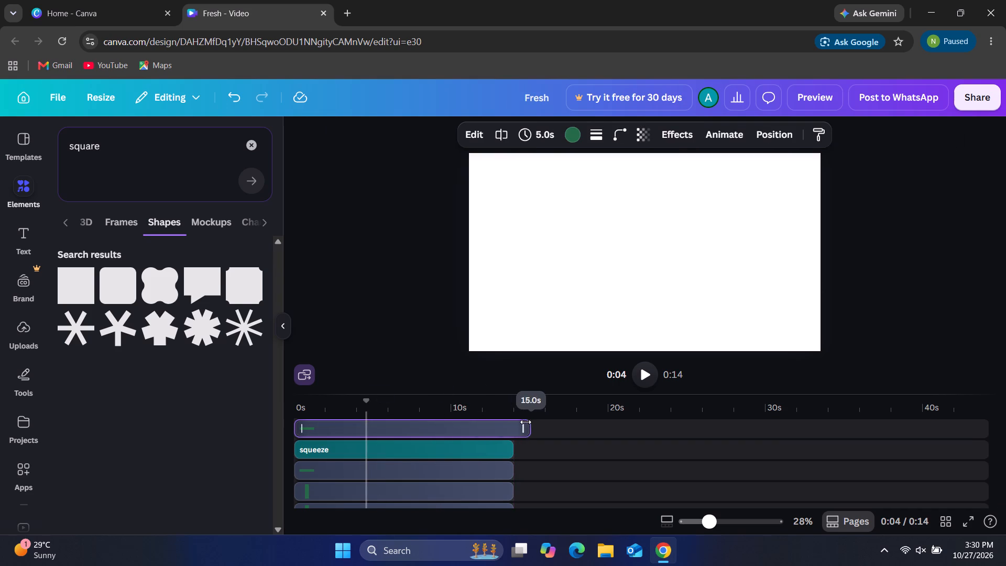
drag(526, 422, 507, 423)
Play the whole video from 0 s to review the lemon clip showing through the titles.
scroll(575, 467, down, 1)
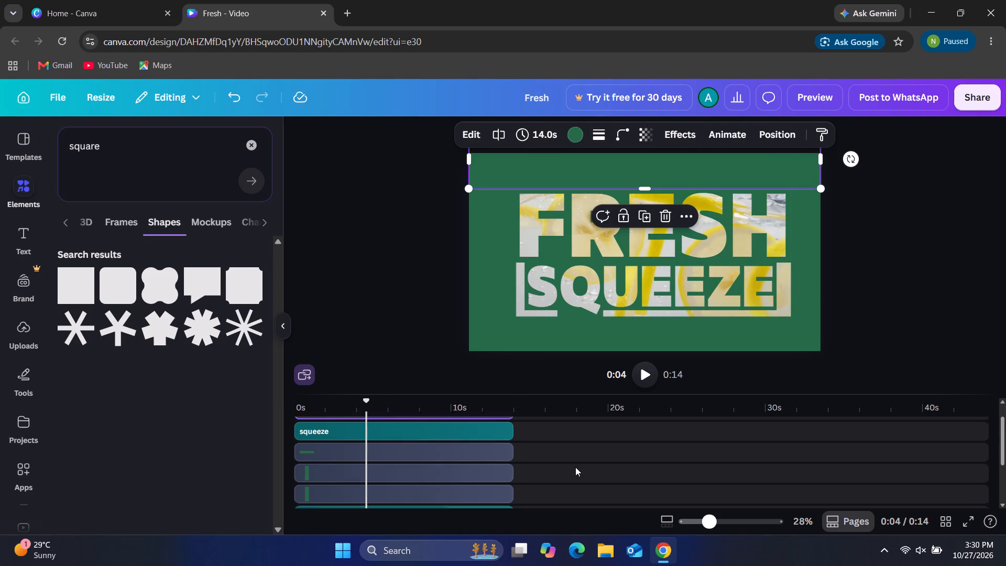
scroll(575, 467, down, 2)
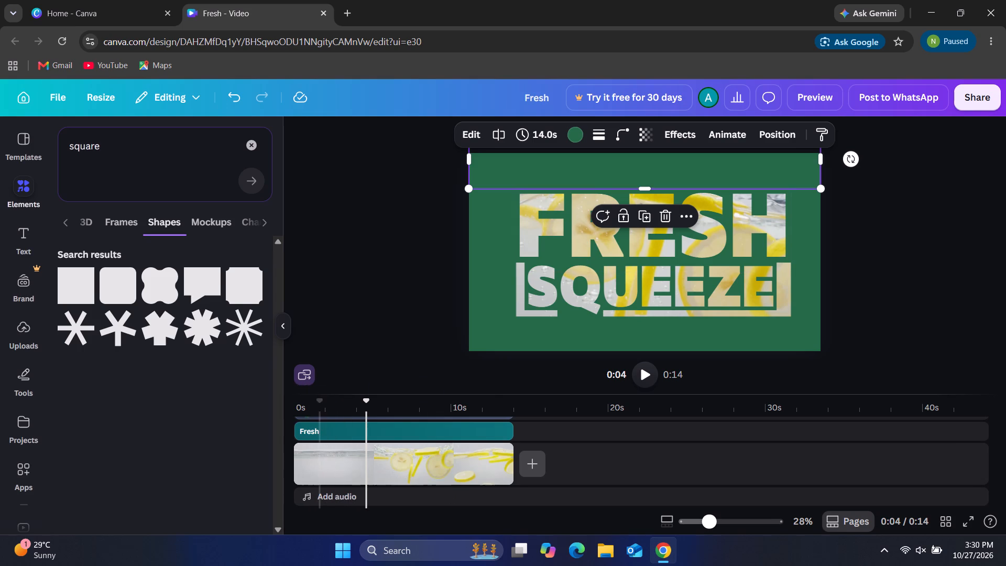
drag(367, 404, 319, 407)
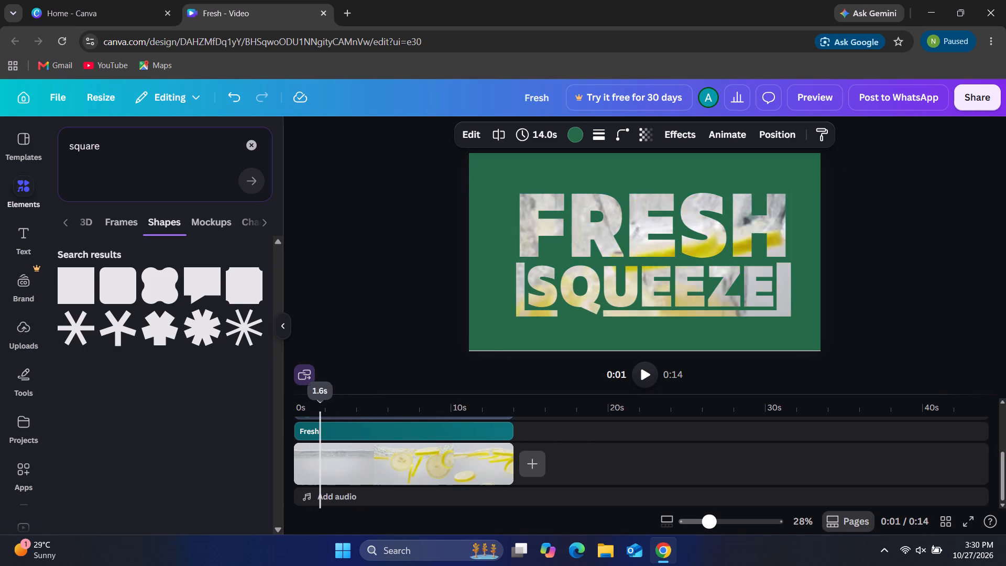
drag(319, 407, 291, 409)
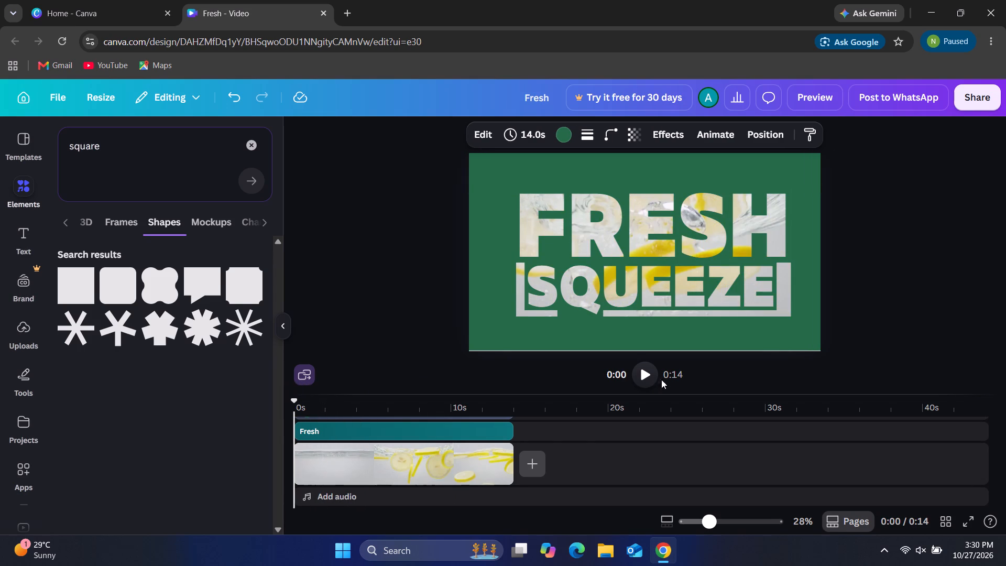
click(647, 370)
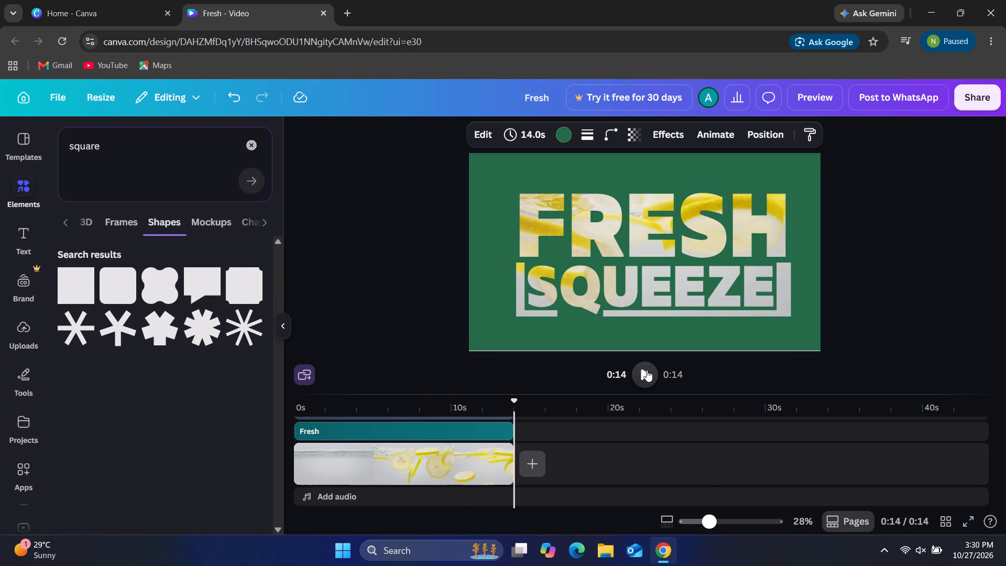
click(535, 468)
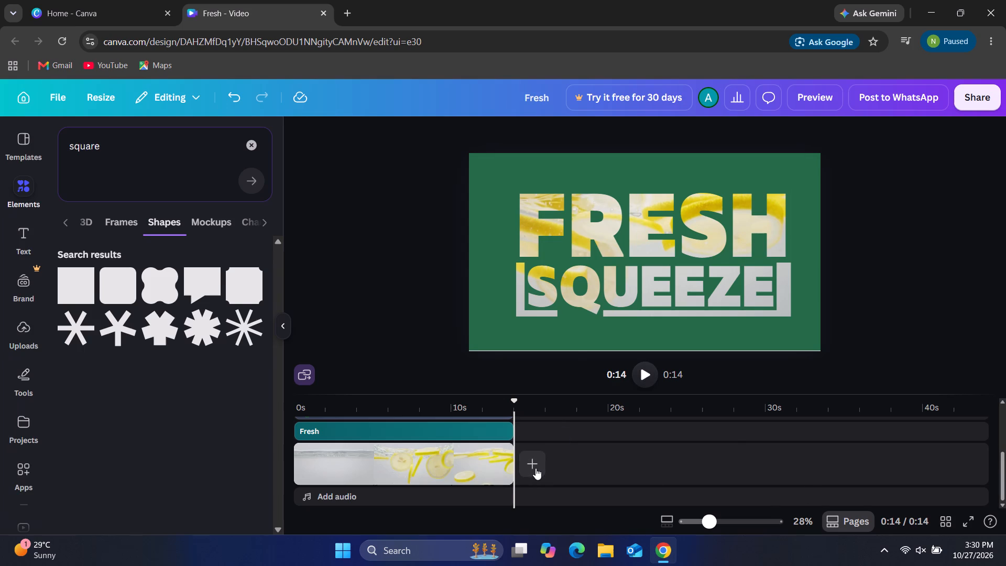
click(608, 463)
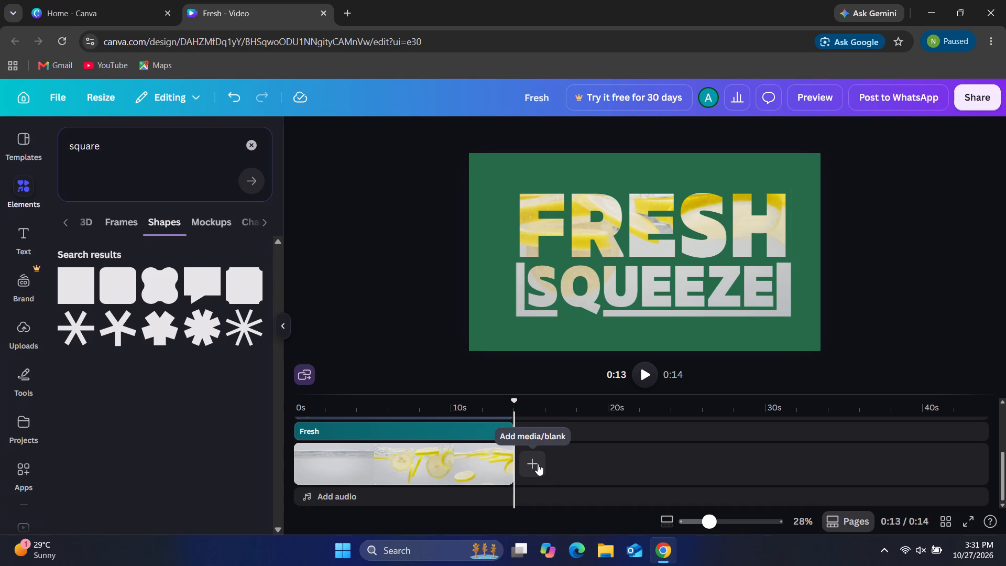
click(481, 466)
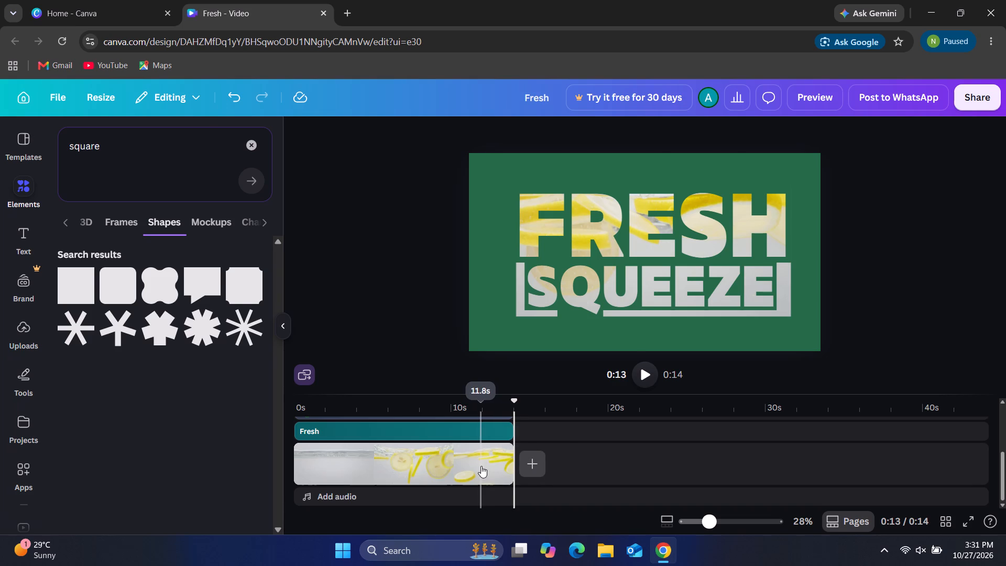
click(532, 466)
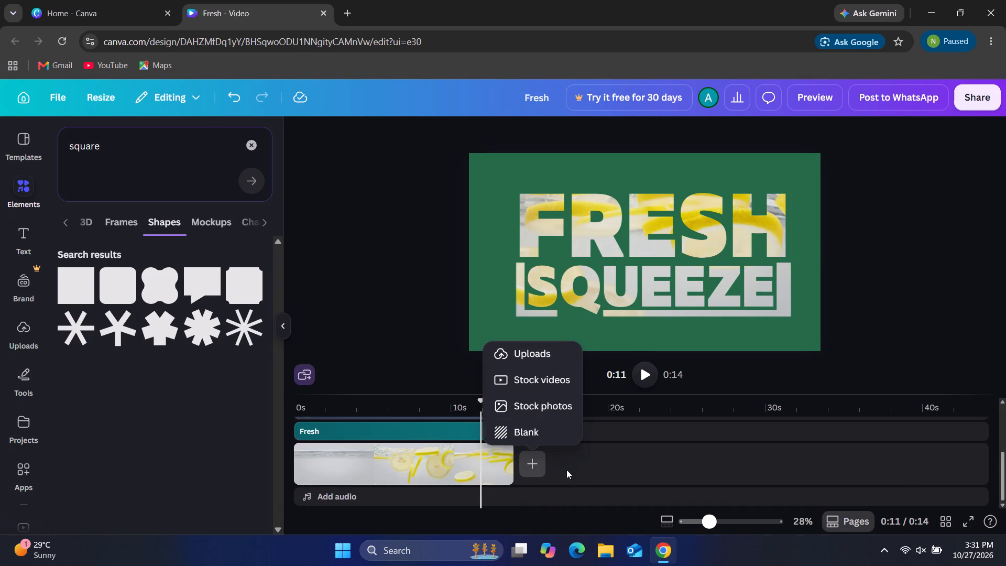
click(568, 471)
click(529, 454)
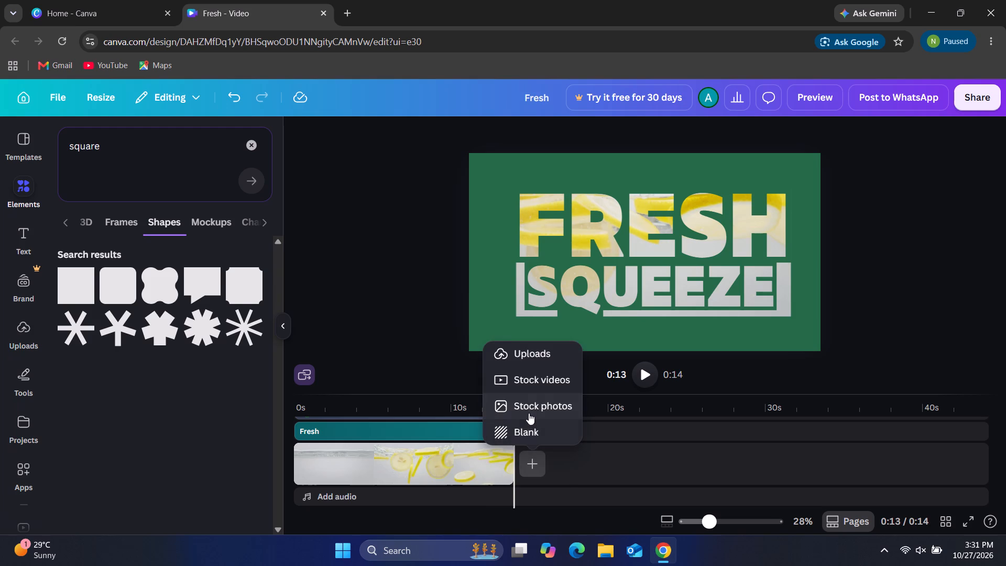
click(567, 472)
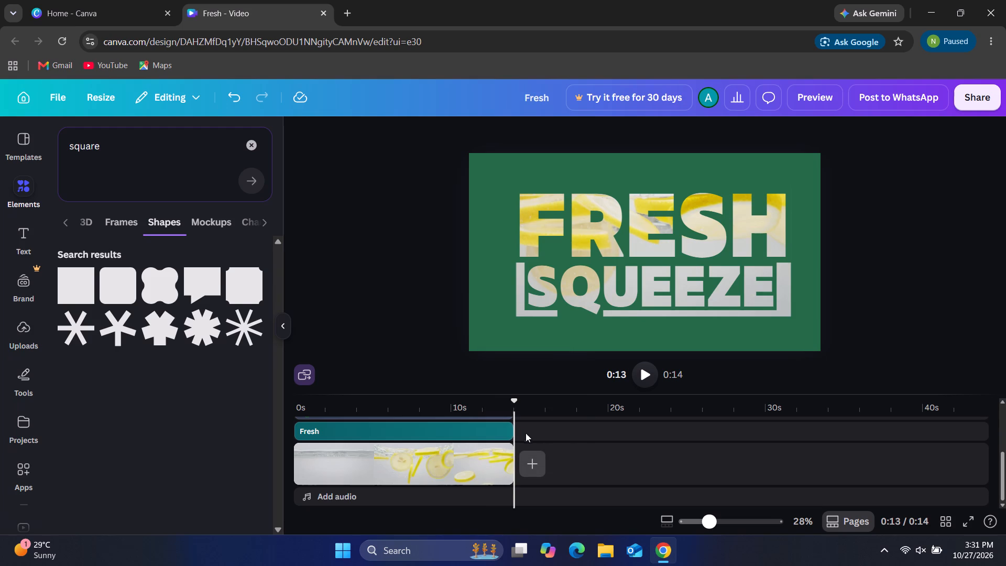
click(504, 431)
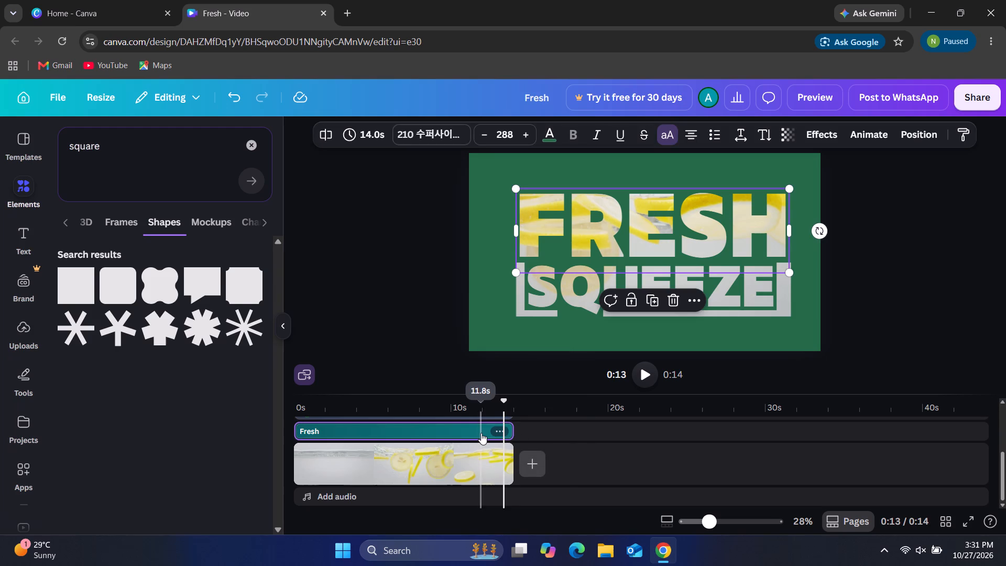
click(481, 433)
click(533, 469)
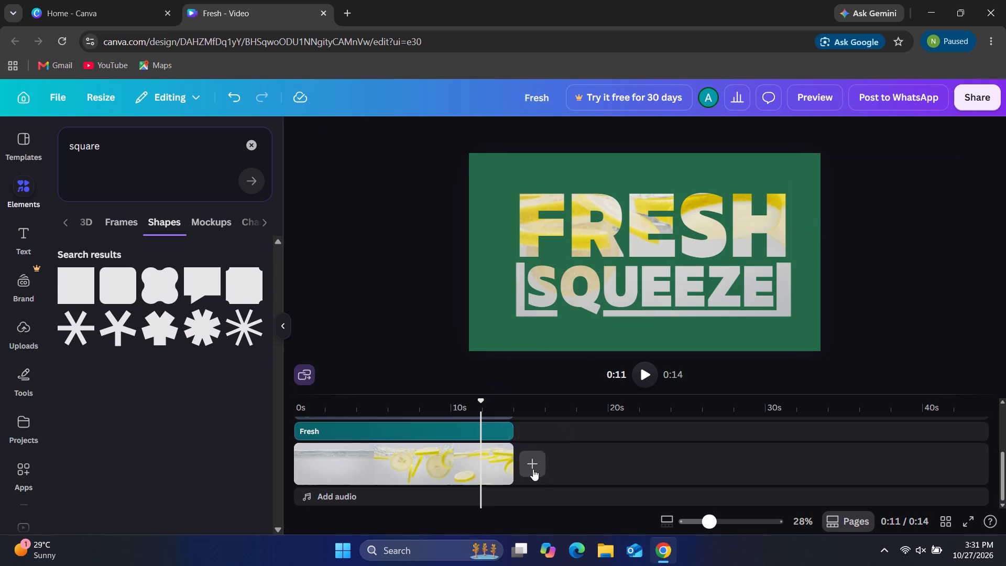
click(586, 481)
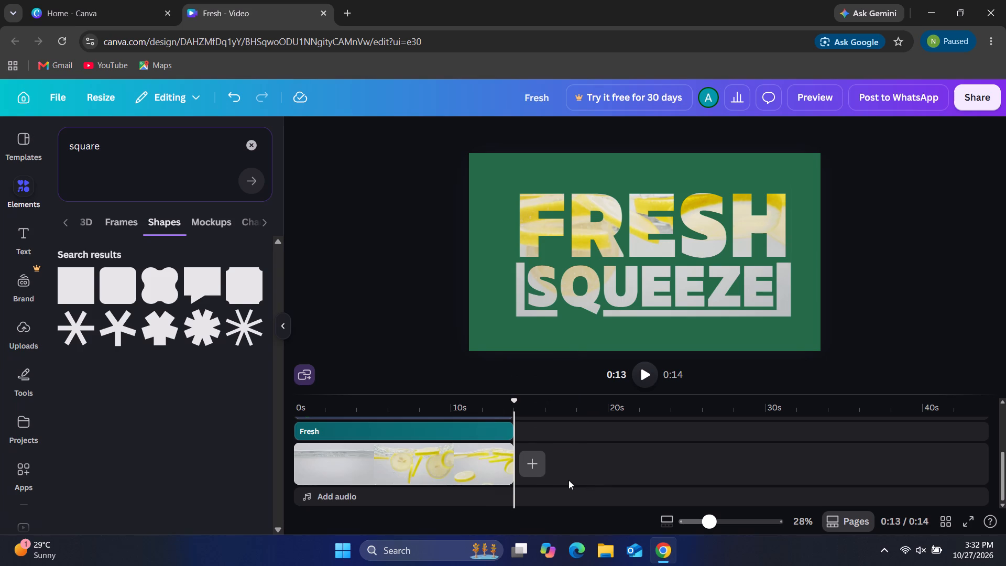
Add a blank 5.0 s clip to the timeline directly after the lemon video.
double_click(537, 459)
click(537, 459)
click(534, 433)
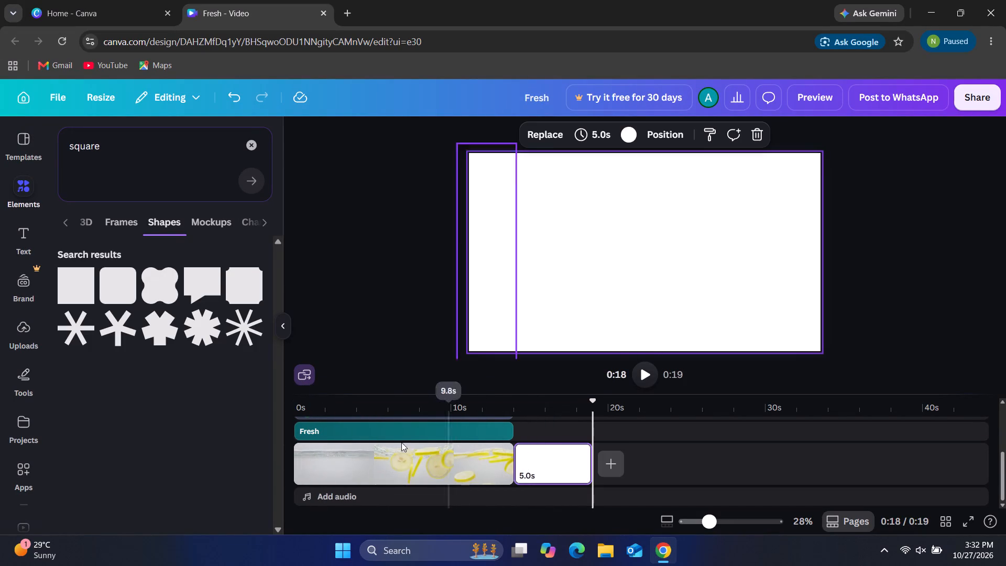
Play the video from near its start to review the lemon title sequence running into the blank clip.
click(296, 462)
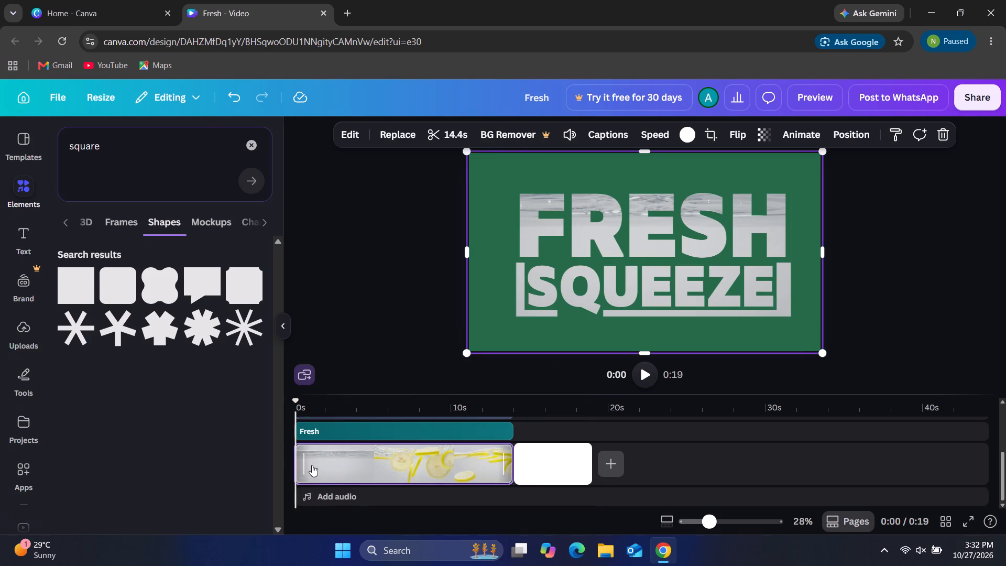
click(307, 478)
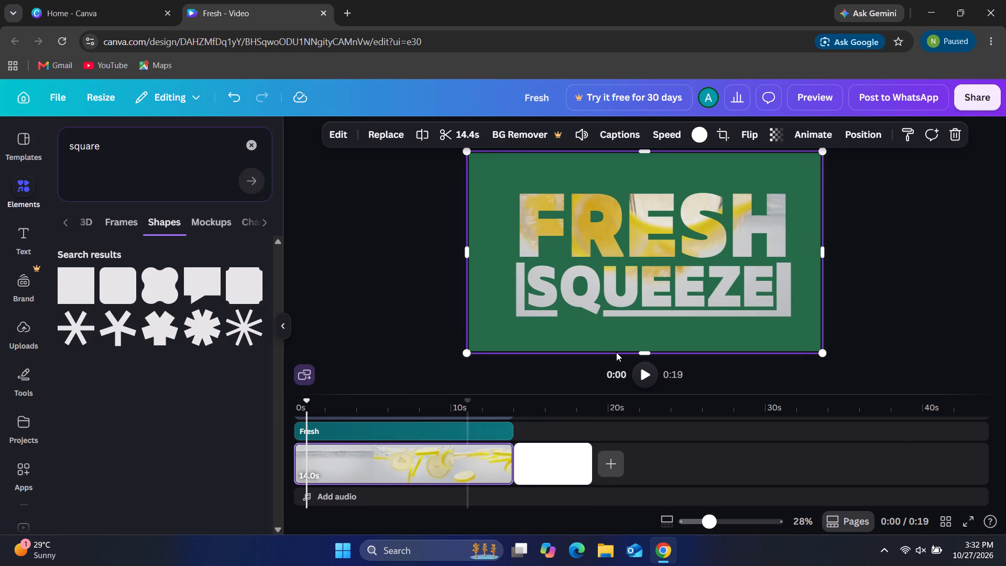
click(647, 372)
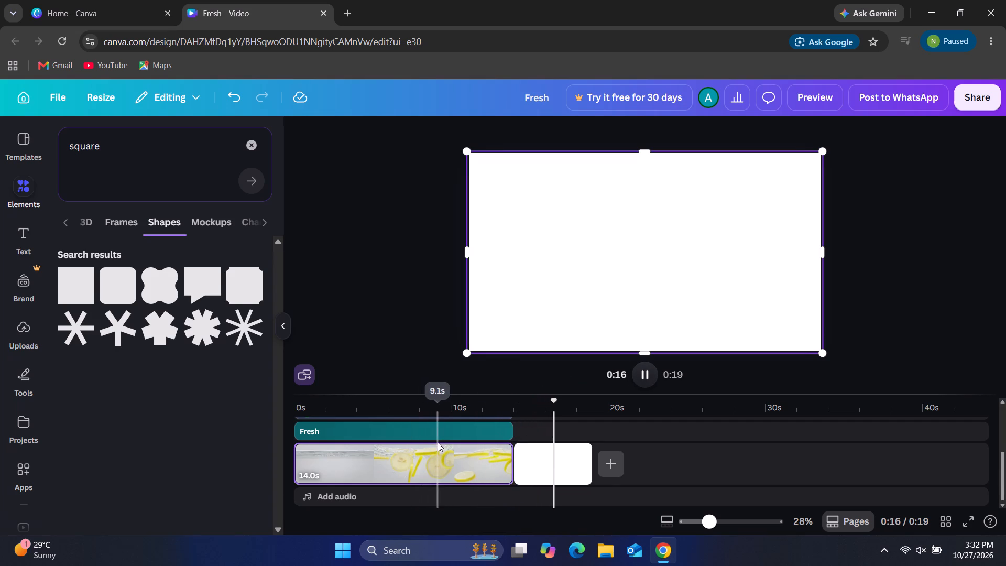
Shorten the lemon video's clip on the timeline to 8.8 s, so the blank clip follows it sooner.
click(415, 443)
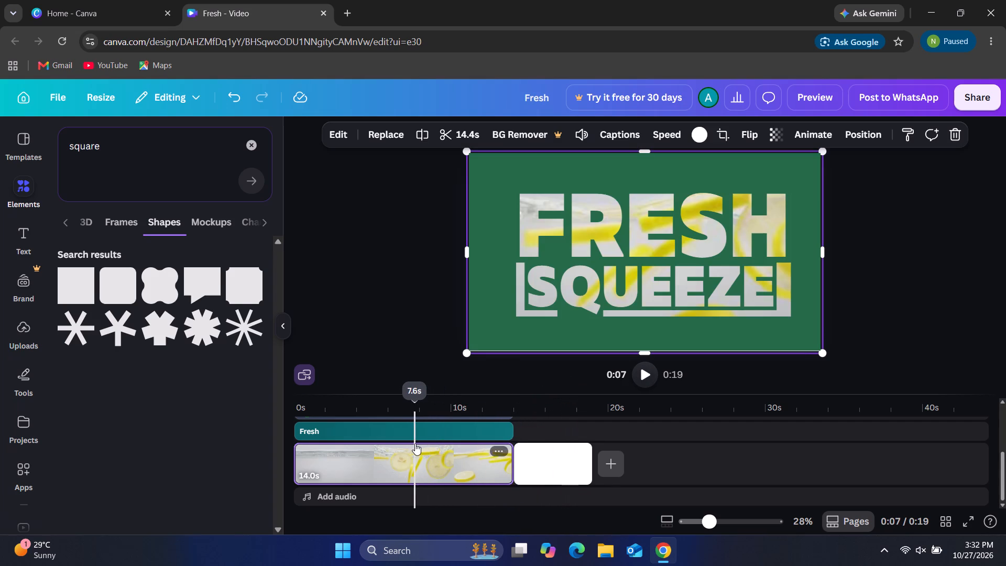
click(419, 453)
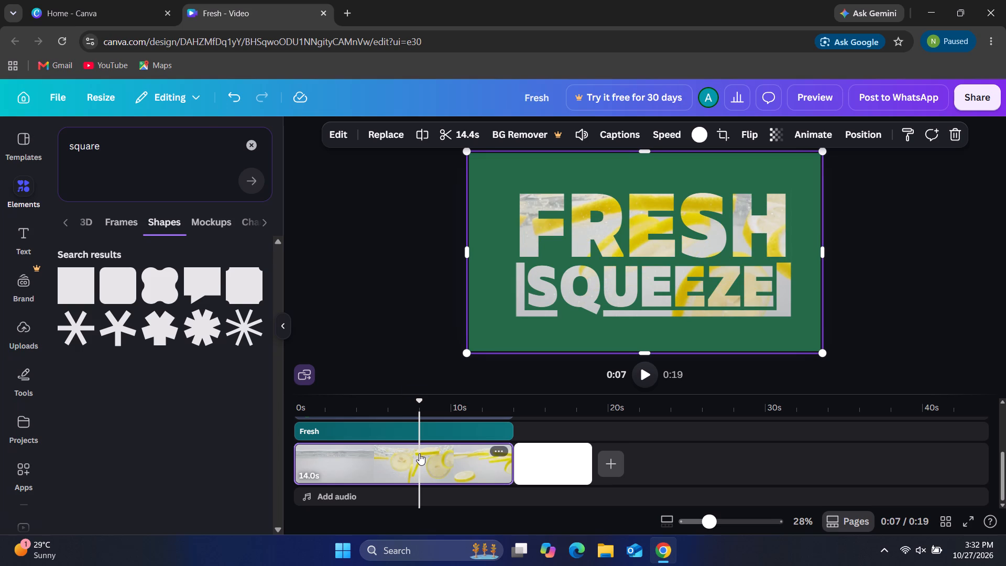
click(450, 135)
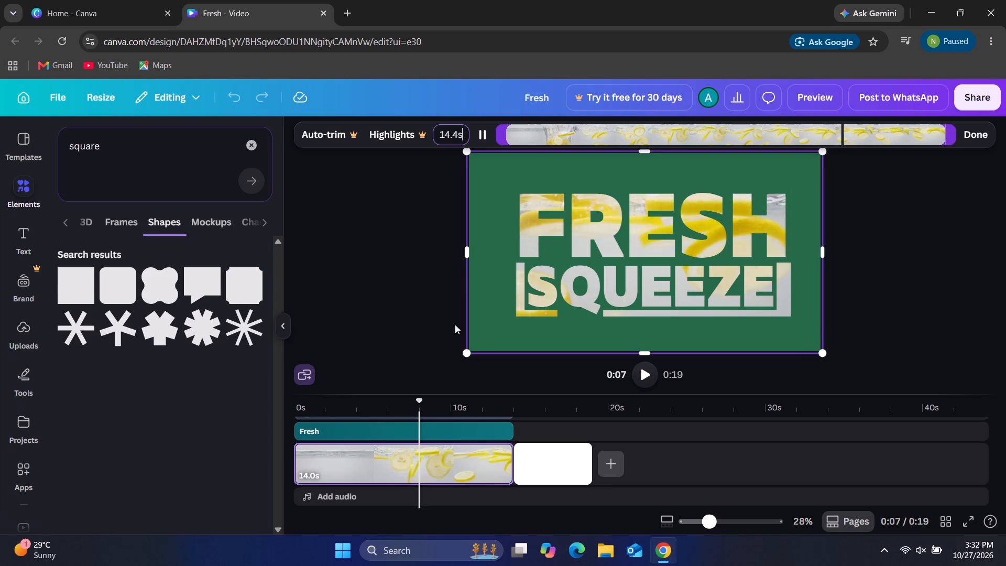
click(451, 459)
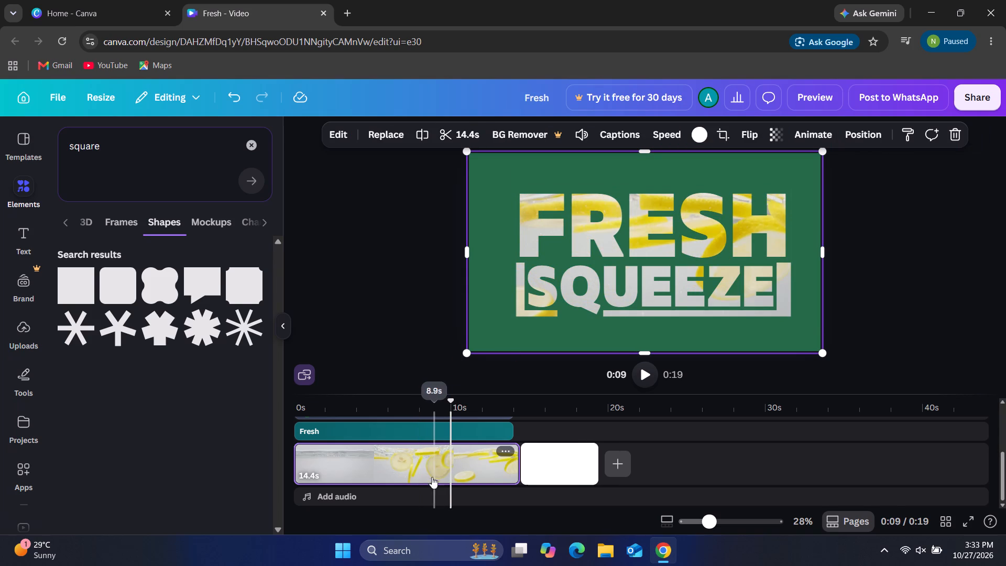
click(432, 471)
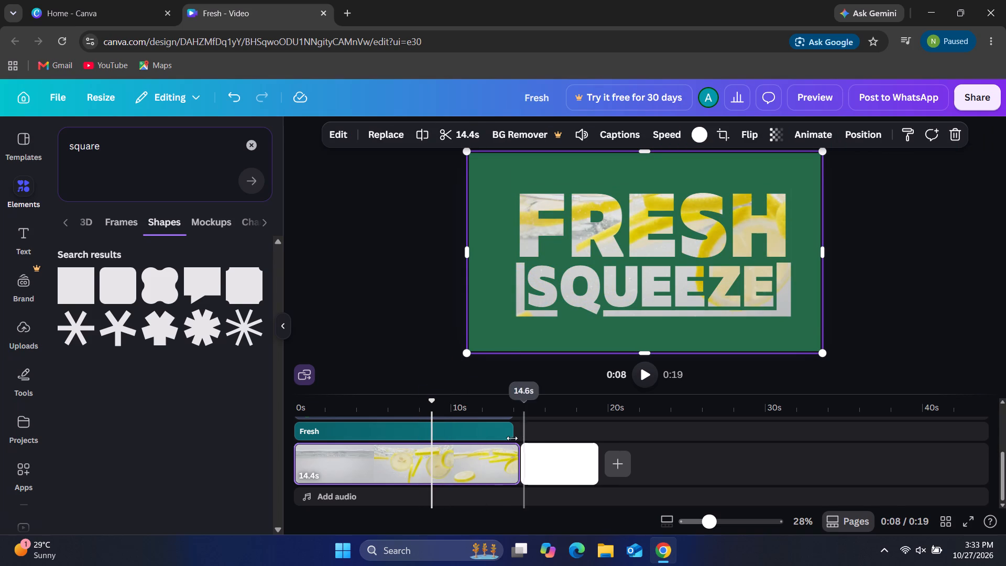
click(502, 447)
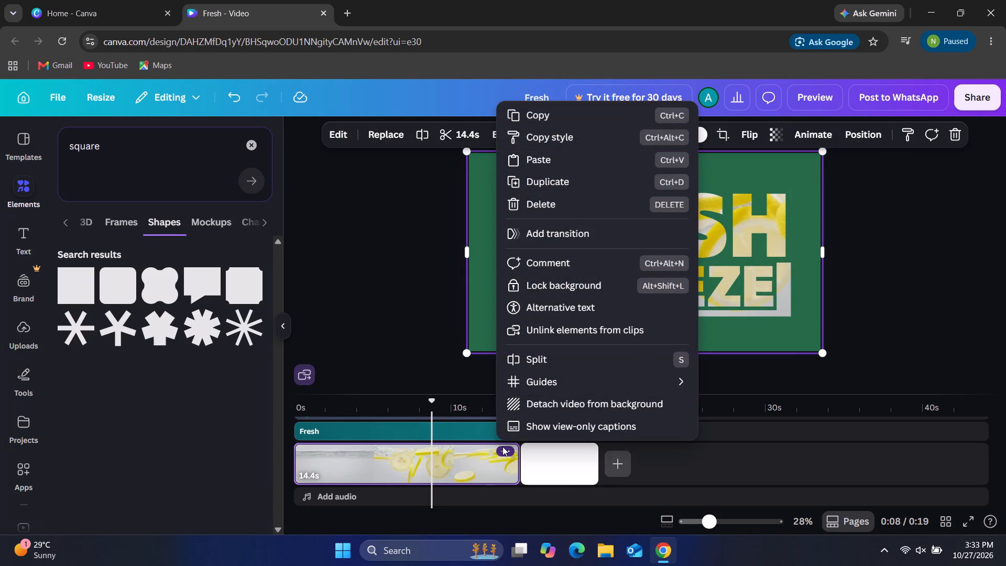
click(430, 475)
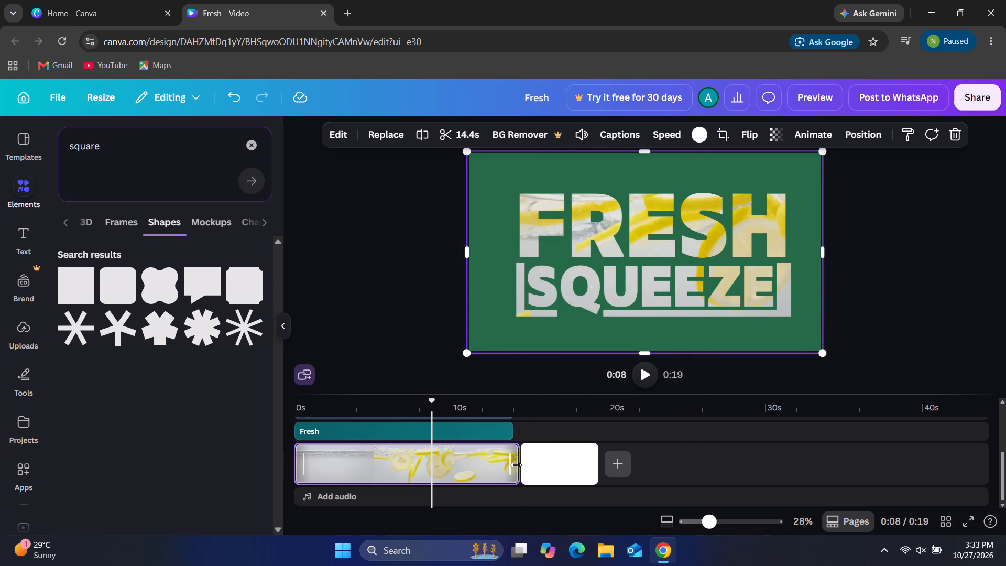
drag(516, 465, 433, 465)
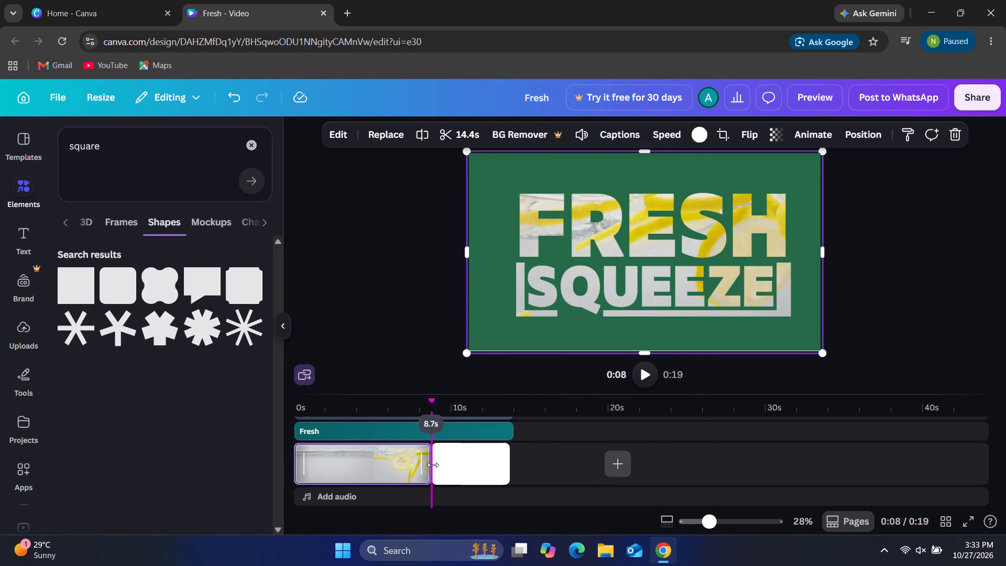
drag(433, 465, 429, 466)
Shorten the timeline clips of the SQUEEZE title and both horizontal strips to 8.8 s, matching the lemon video's end.
scroll(426, 442, up, 1)
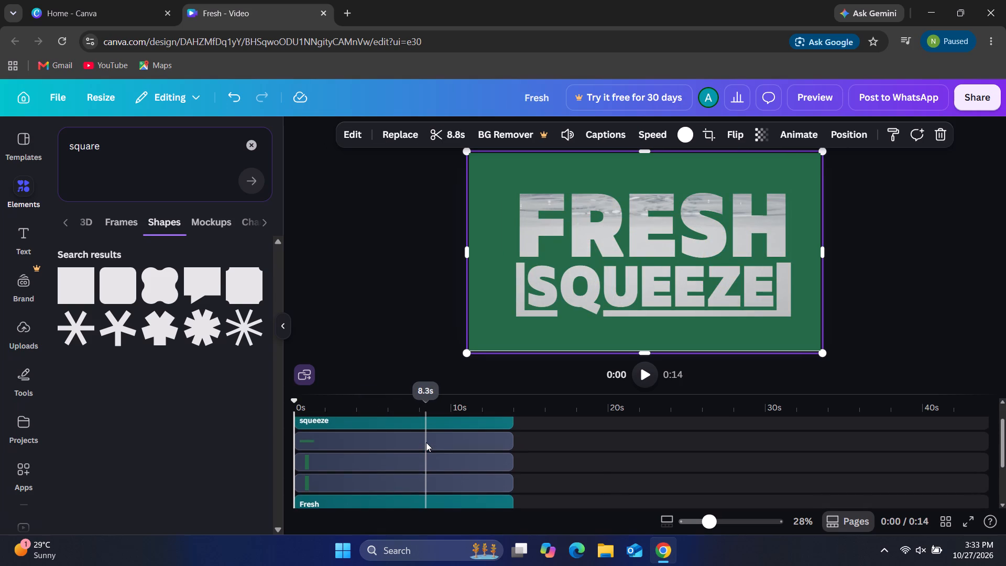
scroll(426, 442, up, 3)
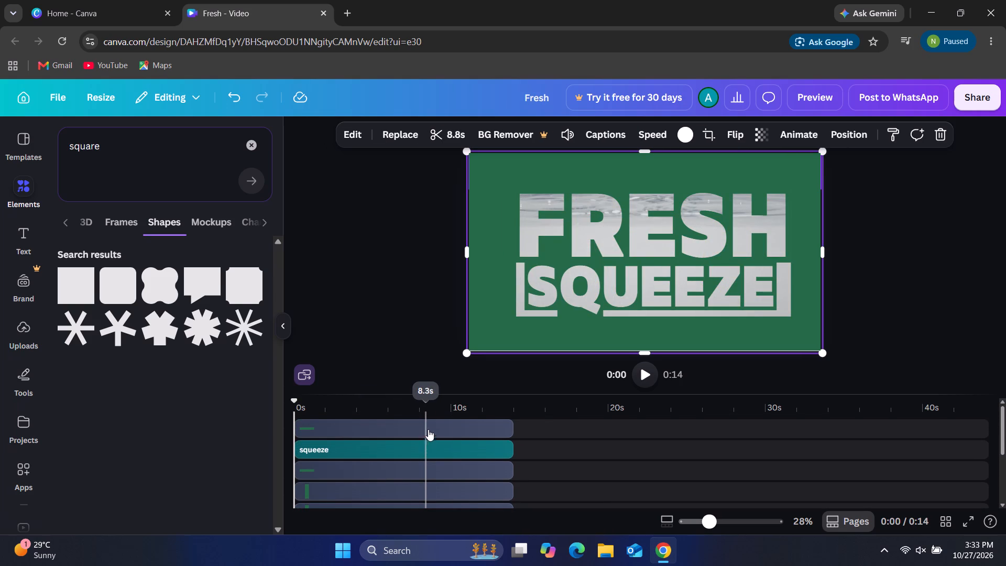
drag(508, 428, 479, 427)
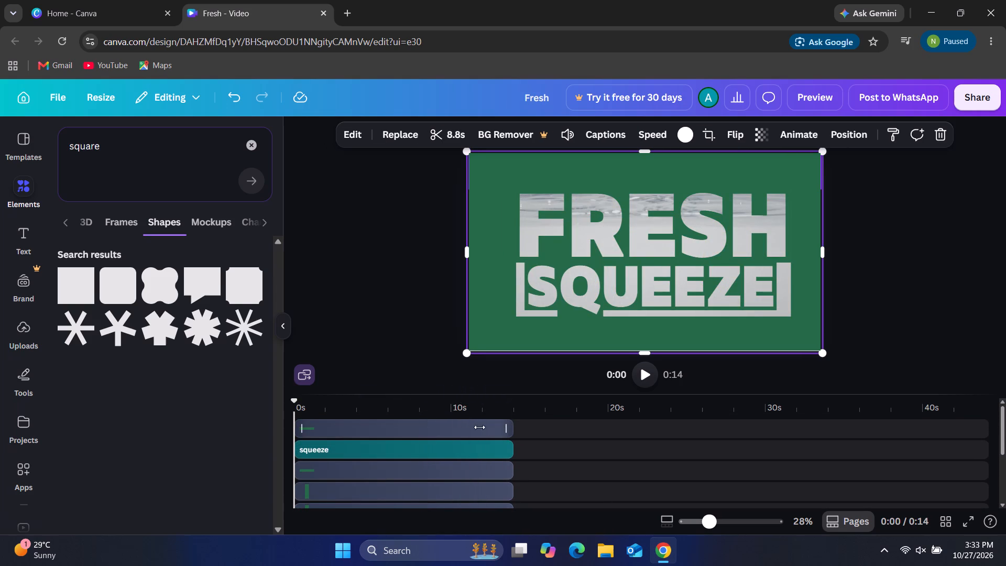
drag(479, 427, 425, 428)
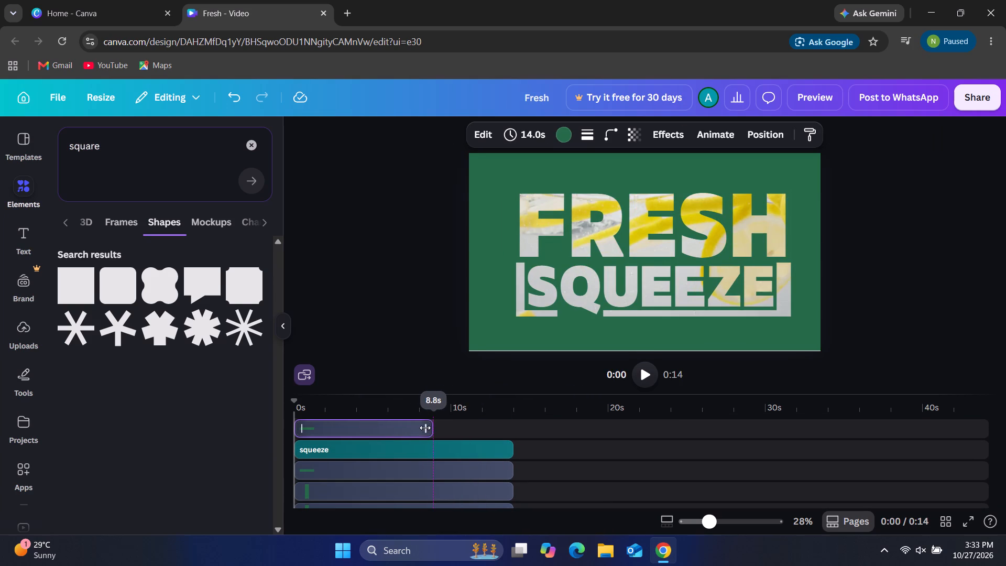
drag(425, 428, 426, 428)
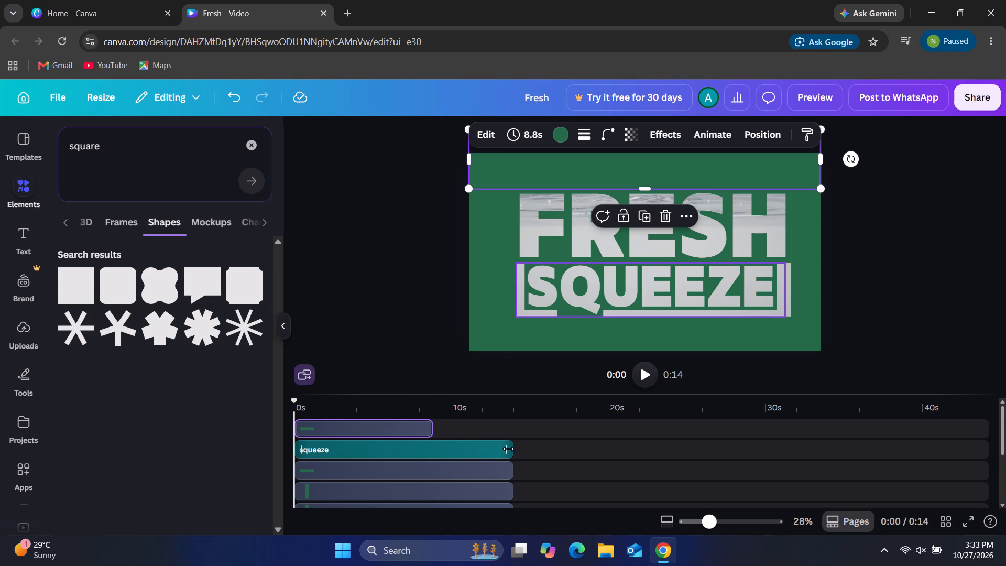
drag(508, 449, 434, 452)
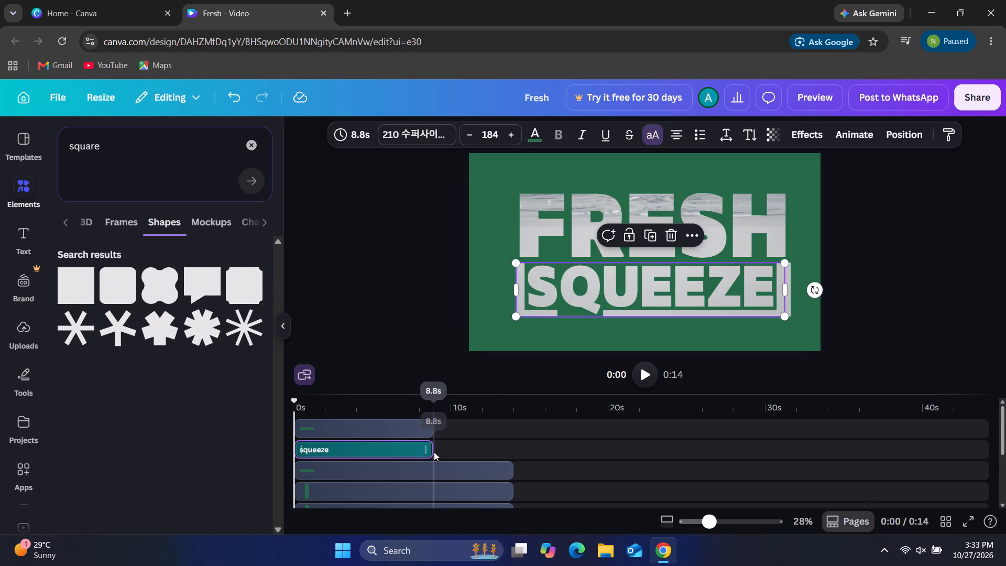
drag(508, 469, 465, 470)
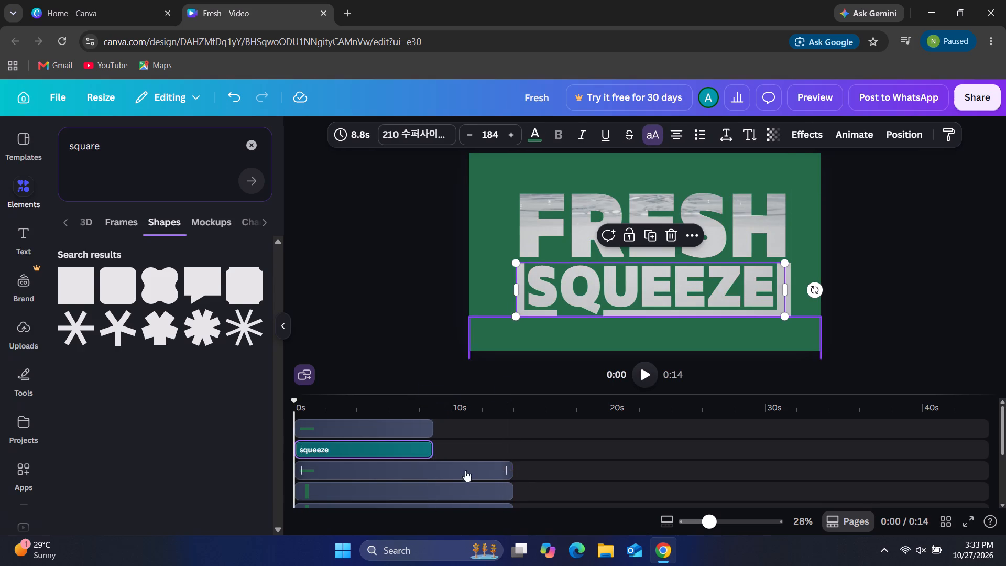
drag(465, 470, 434, 470)
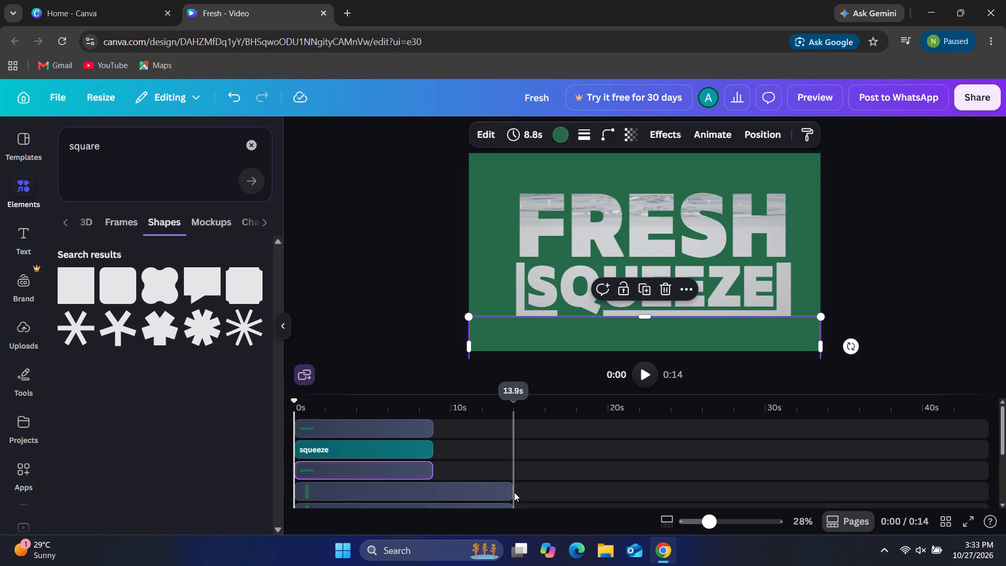
Shorten the timeline clips of both vertical side strips to 8.8 s, matching the lemon video's end.
drag(509, 491, 438, 493)
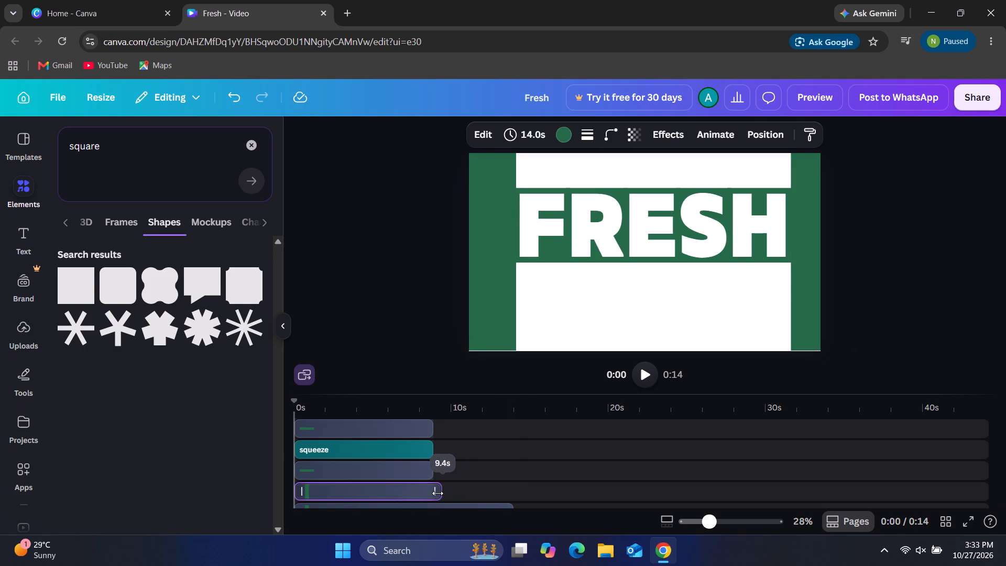
drag(438, 493, 434, 495)
scroll(473, 464, down, 1)
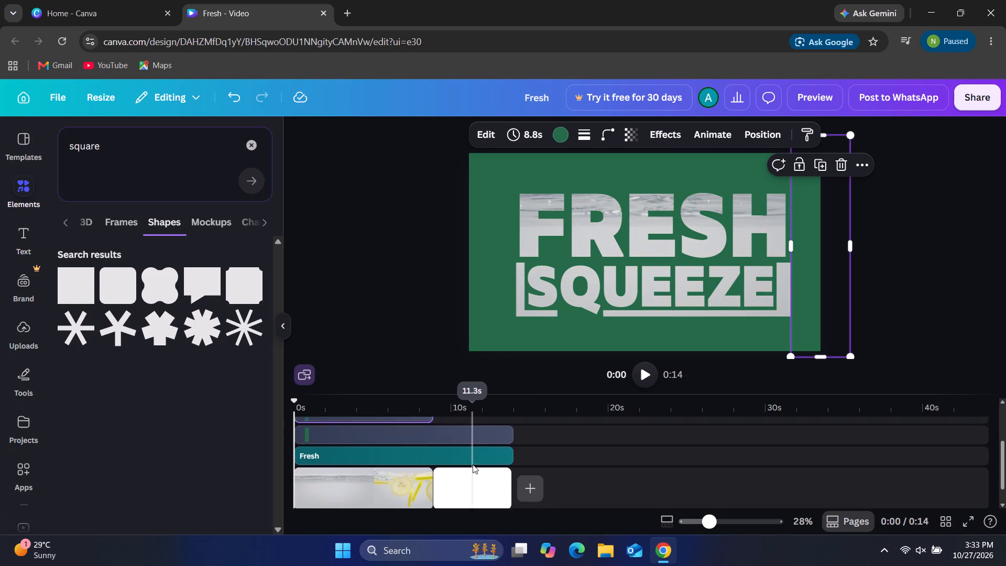
scroll(473, 464, down, 1)
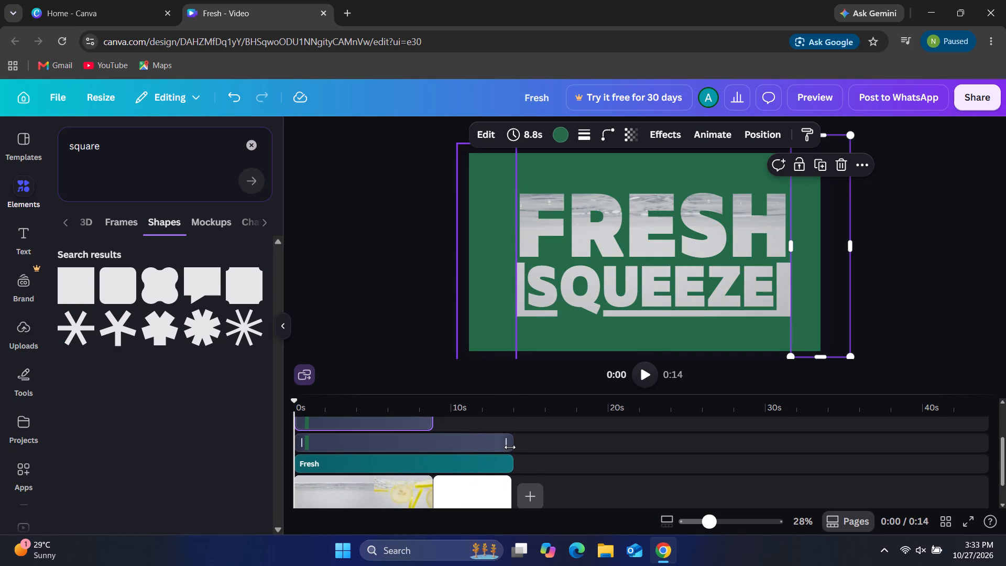
drag(510, 447, 435, 456)
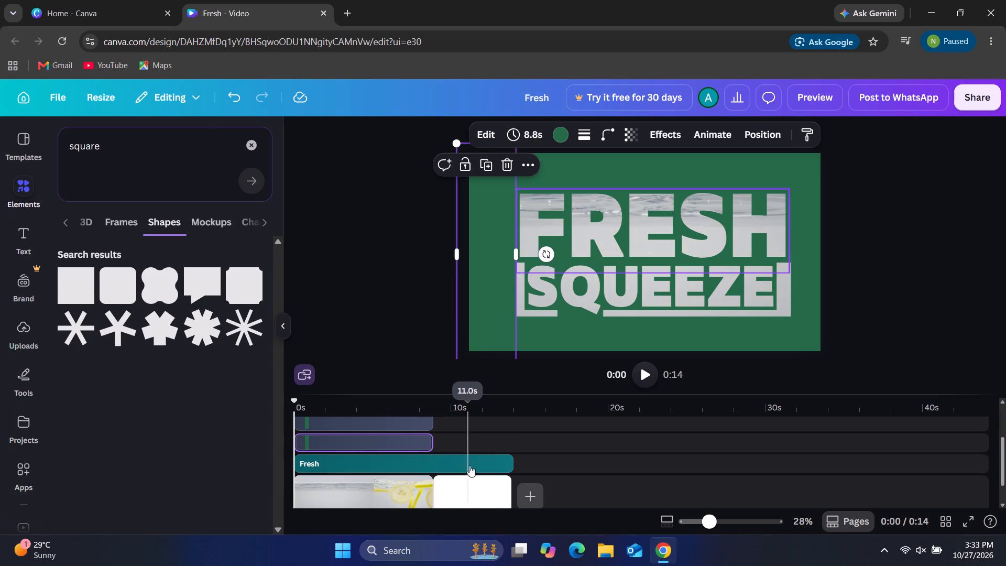
Shorten the FRESH title's timeline clip to 8.8 s, matching the lemon video's end.
drag(512, 460, 440, 465)
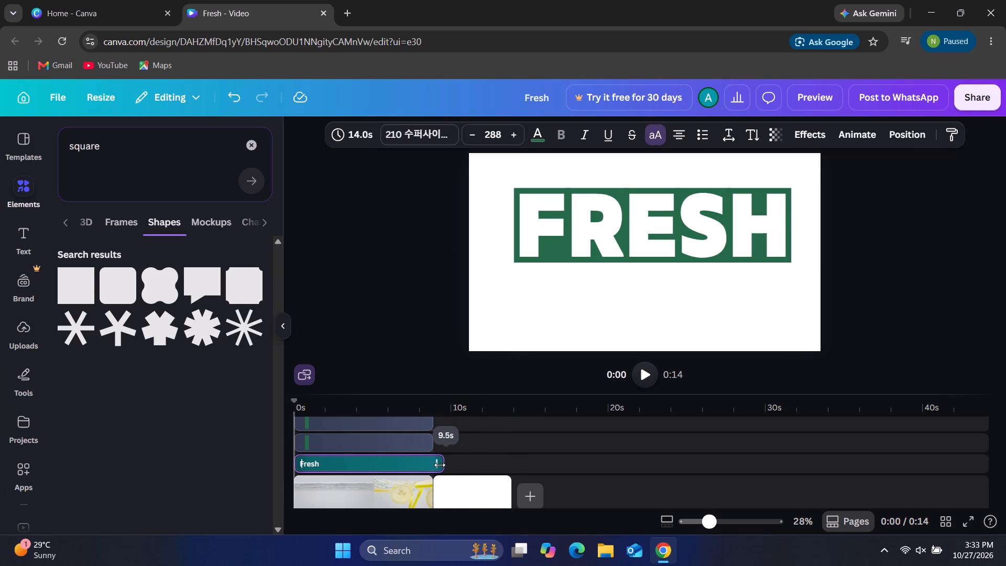
drag(440, 465, 438, 465)
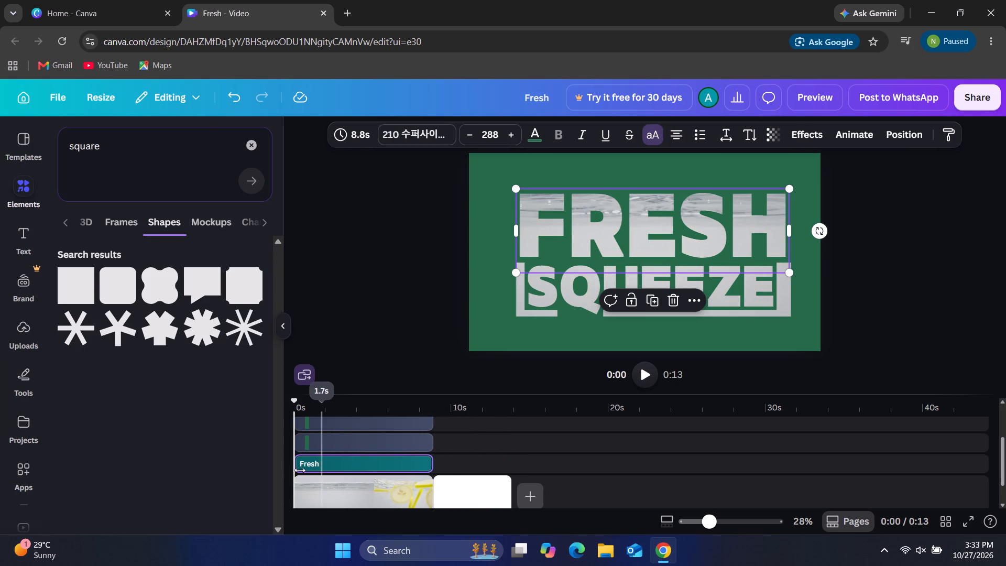
Play the video from the start to review the retimed title sequence running into the blank clip.
click(646, 373)
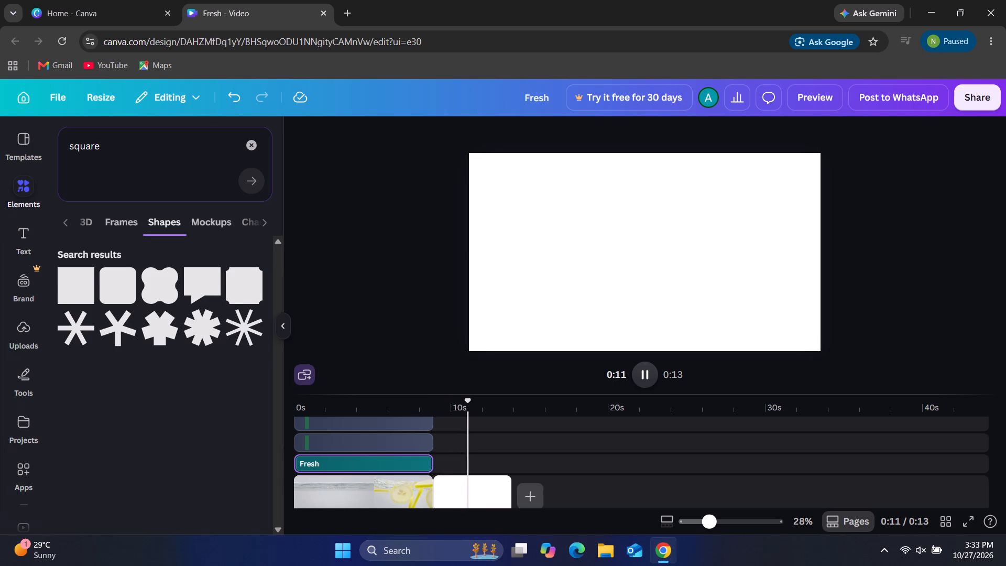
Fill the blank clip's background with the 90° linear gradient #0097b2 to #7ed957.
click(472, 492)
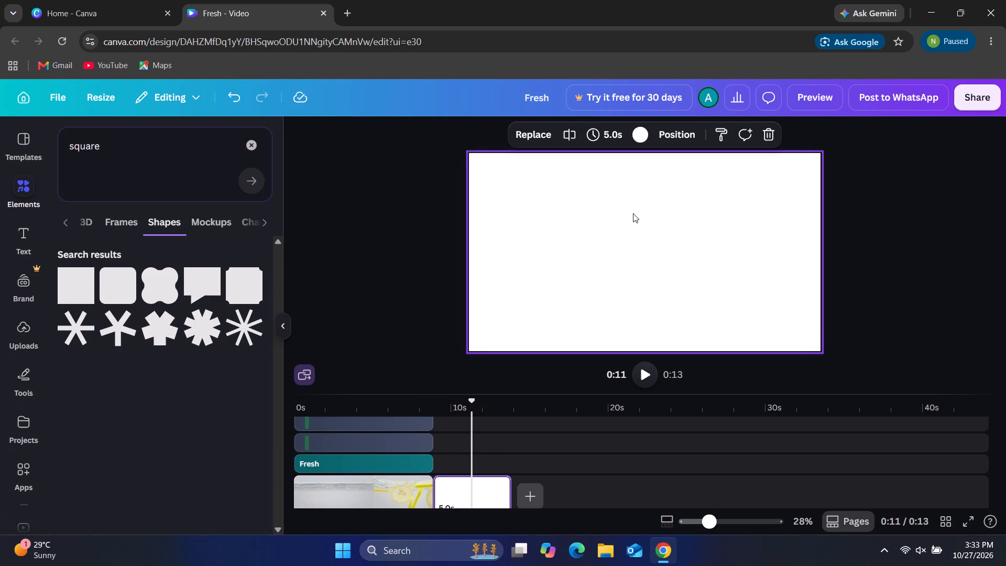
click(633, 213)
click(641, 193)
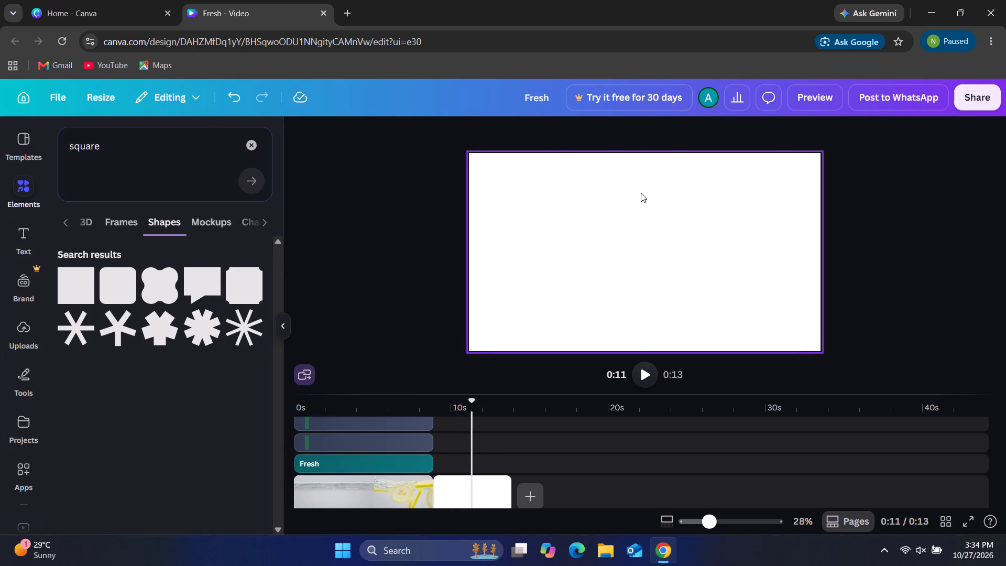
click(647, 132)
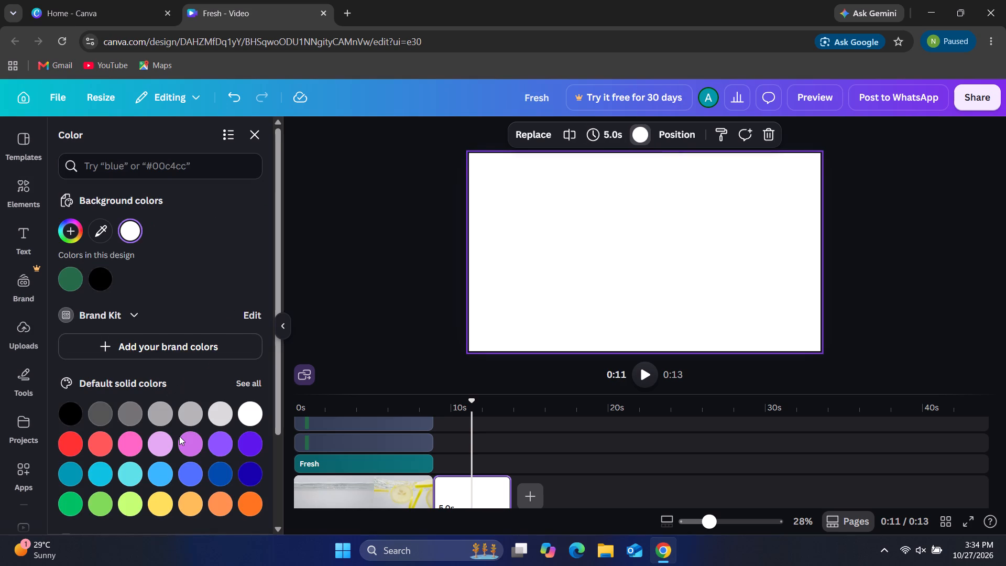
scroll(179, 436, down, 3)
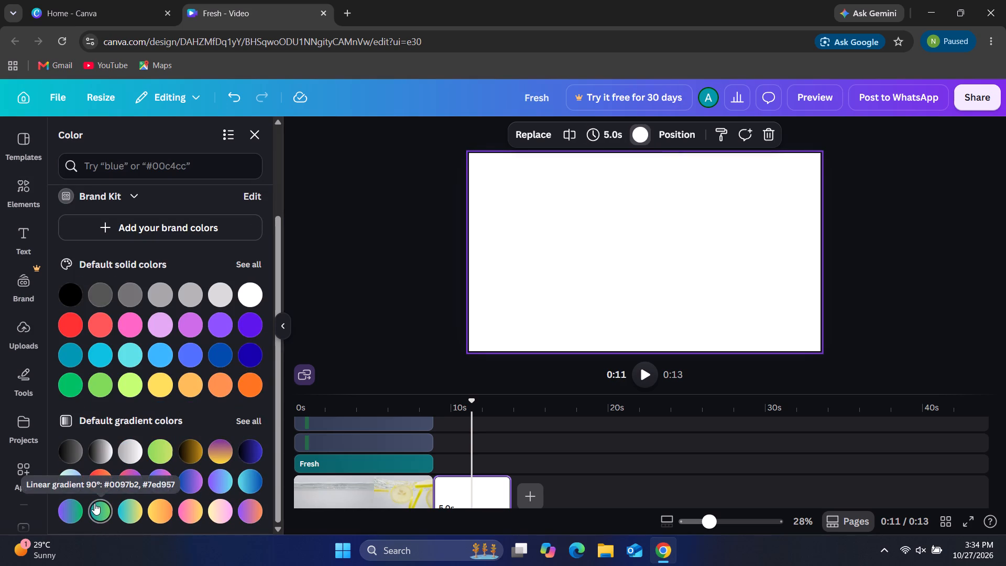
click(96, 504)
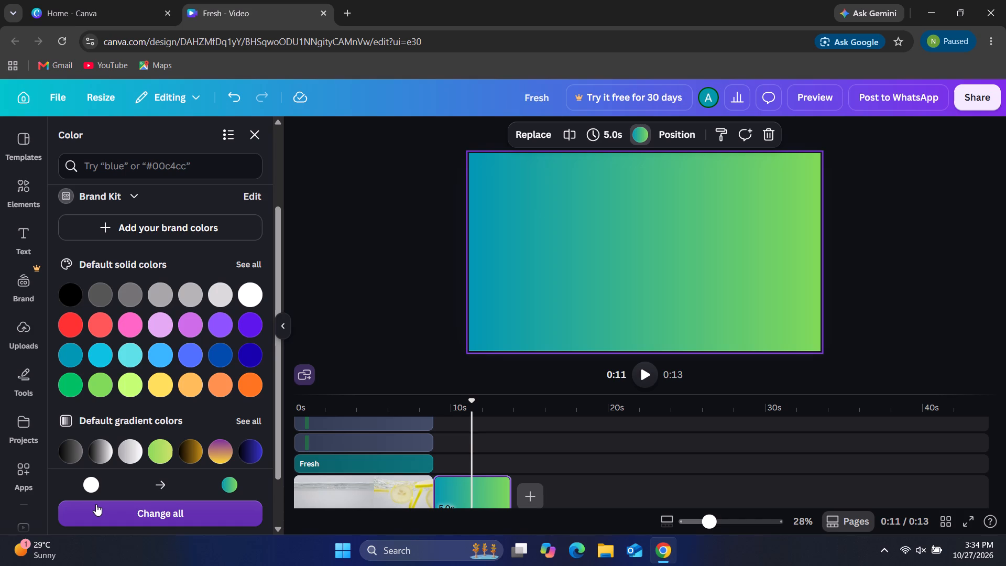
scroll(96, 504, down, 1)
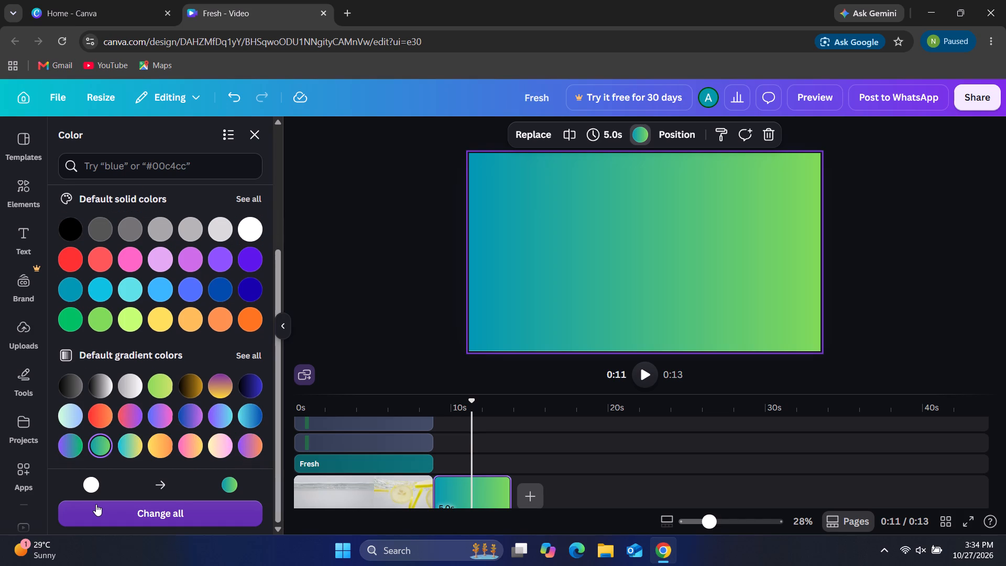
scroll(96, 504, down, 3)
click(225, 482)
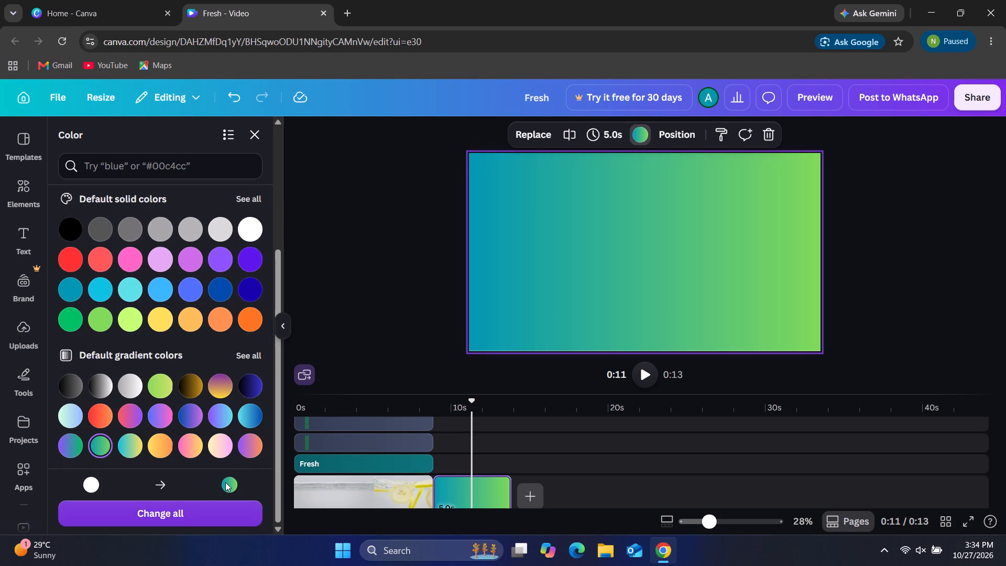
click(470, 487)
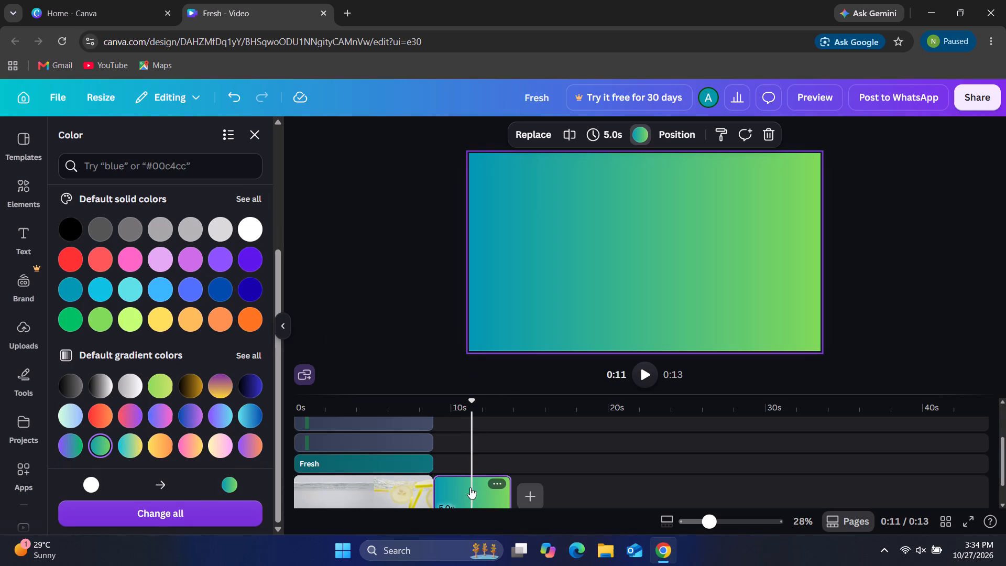
Compare bright multicolour gradients on the second clip's background and settle on the 45° linear gradient #082122, #295b53, #19b35c, #fcff9a.
click(245, 356)
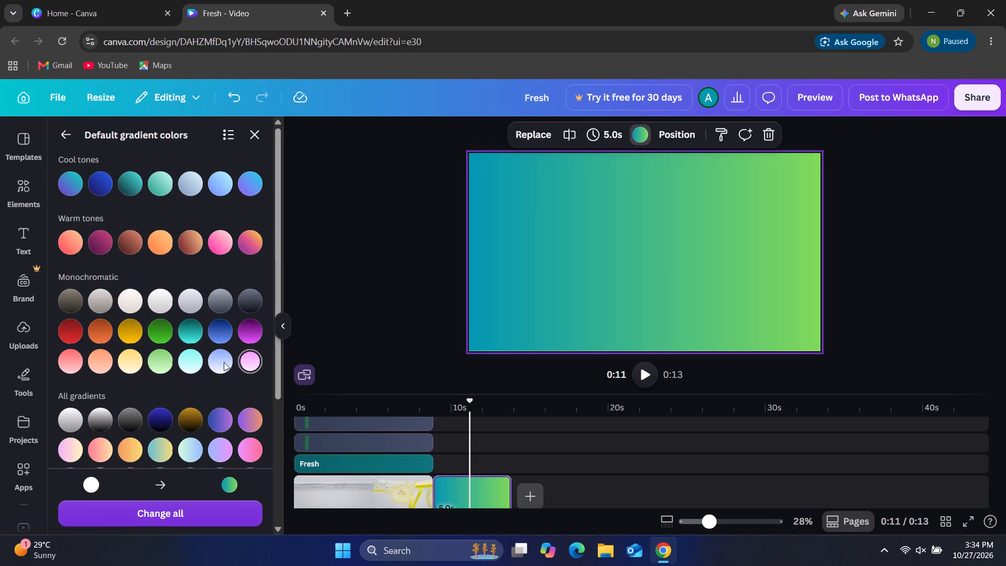
scroll(177, 369, down, 4)
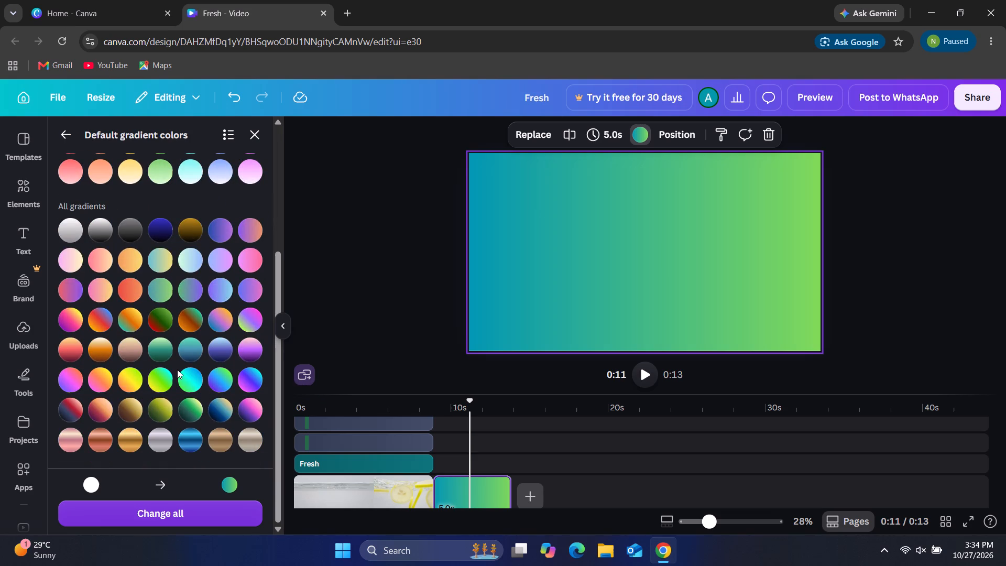
scroll(177, 369, down, 1)
click(158, 374)
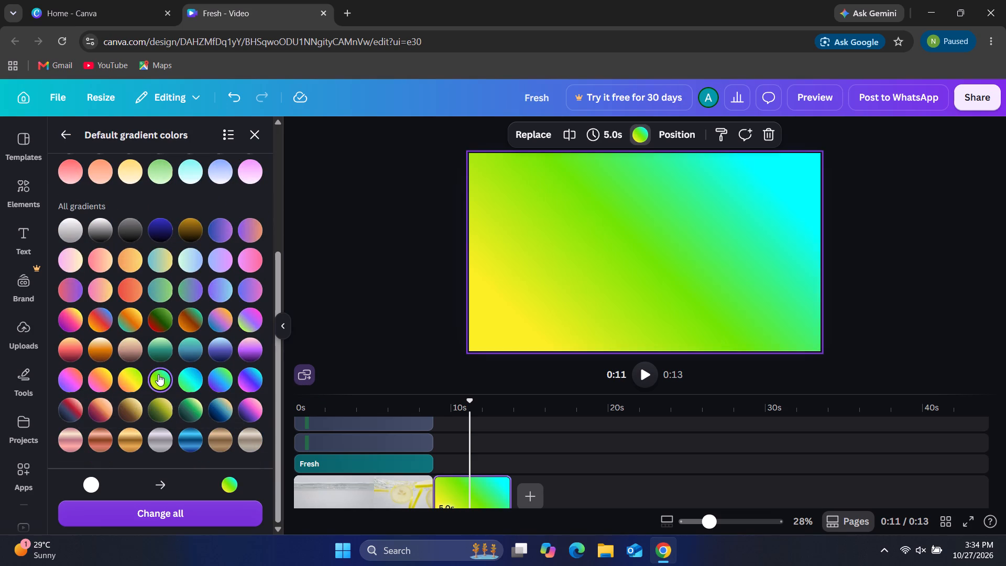
click(188, 378)
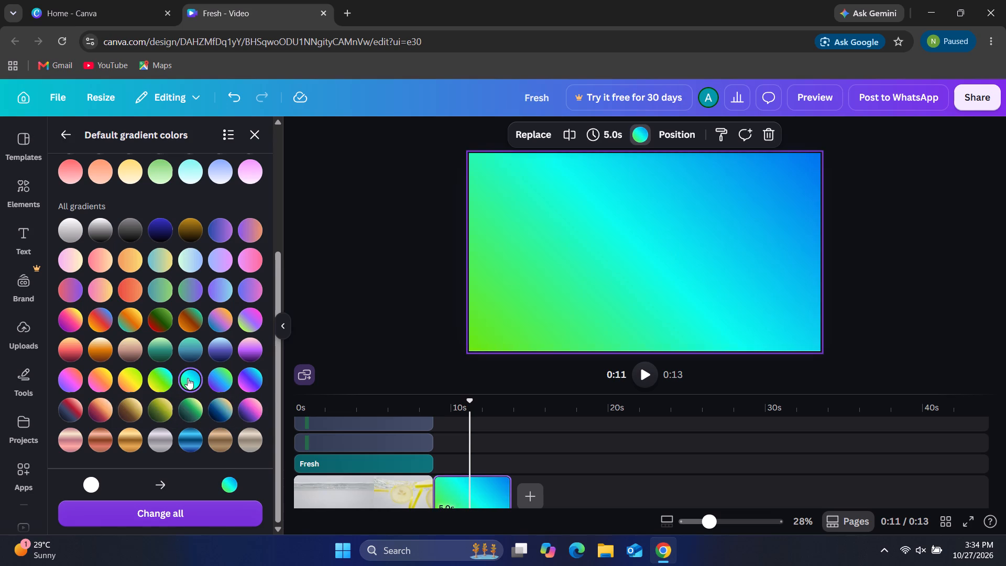
click(191, 414)
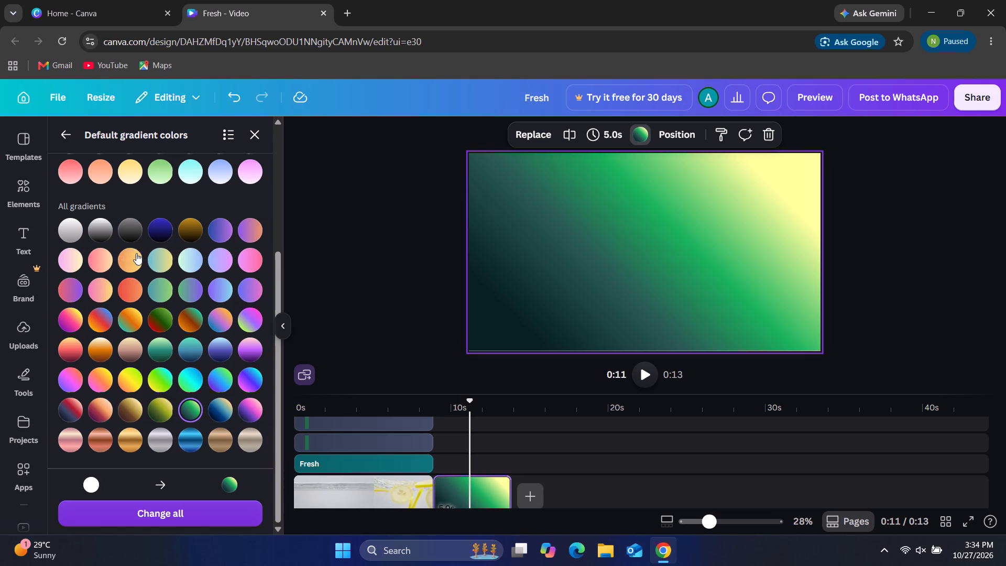
click(166, 386)
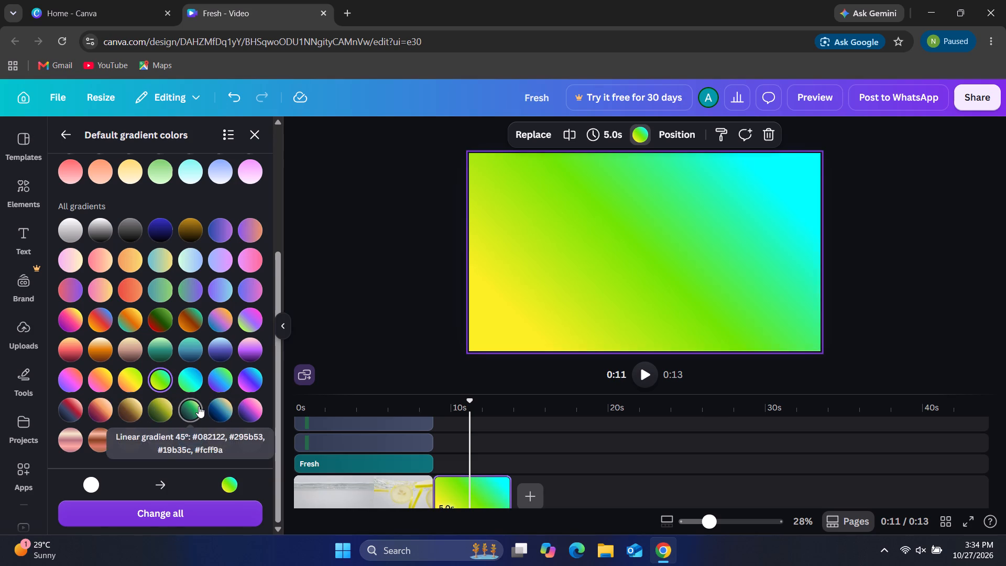
click(199, 406)
scroll(199, 406, down, 2)
scroll(199, 406, up, 2)
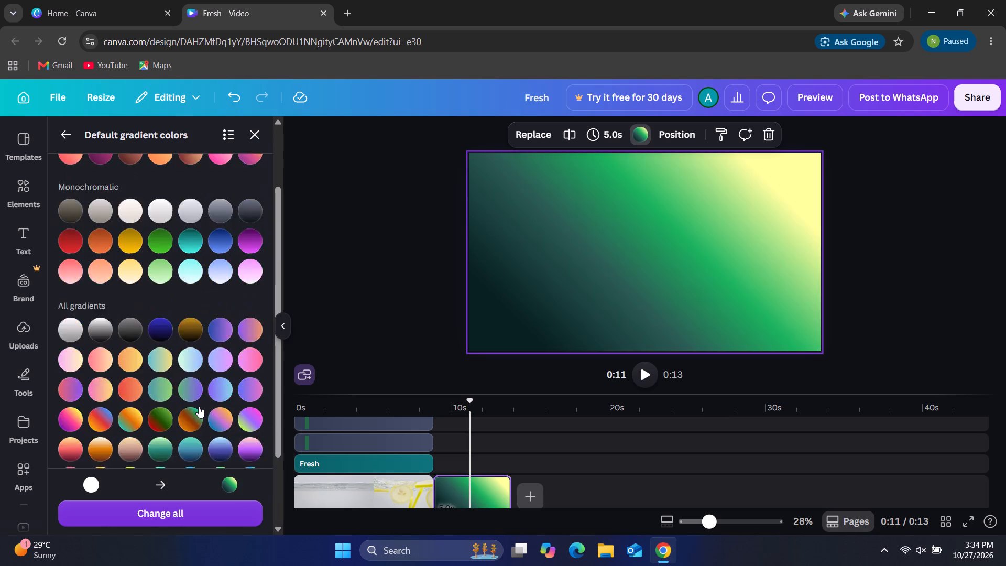
scroll(199, 406, up, 2)
scroll(199, 406, down, 4)
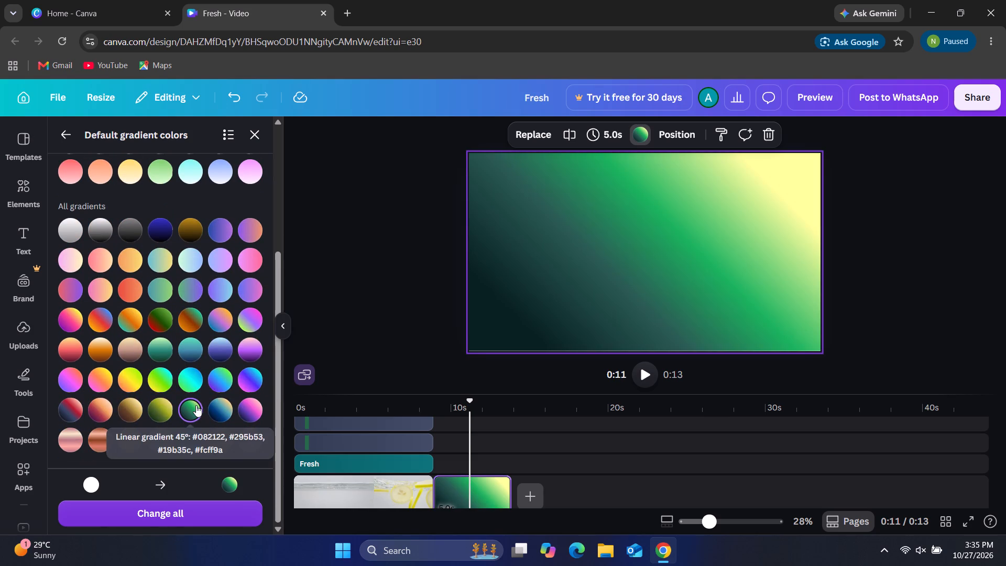
double_click(196, 405)
double_click(196, 405)
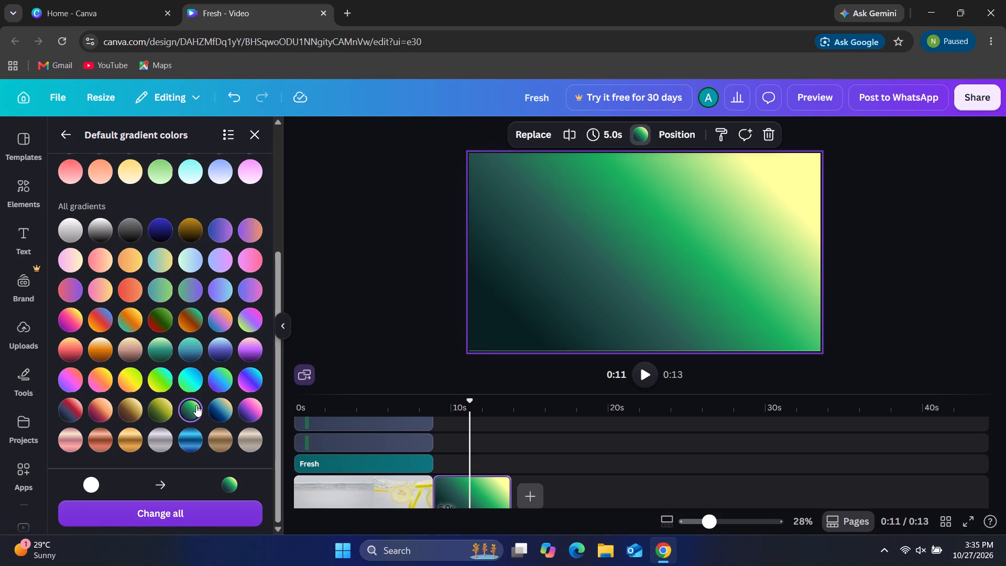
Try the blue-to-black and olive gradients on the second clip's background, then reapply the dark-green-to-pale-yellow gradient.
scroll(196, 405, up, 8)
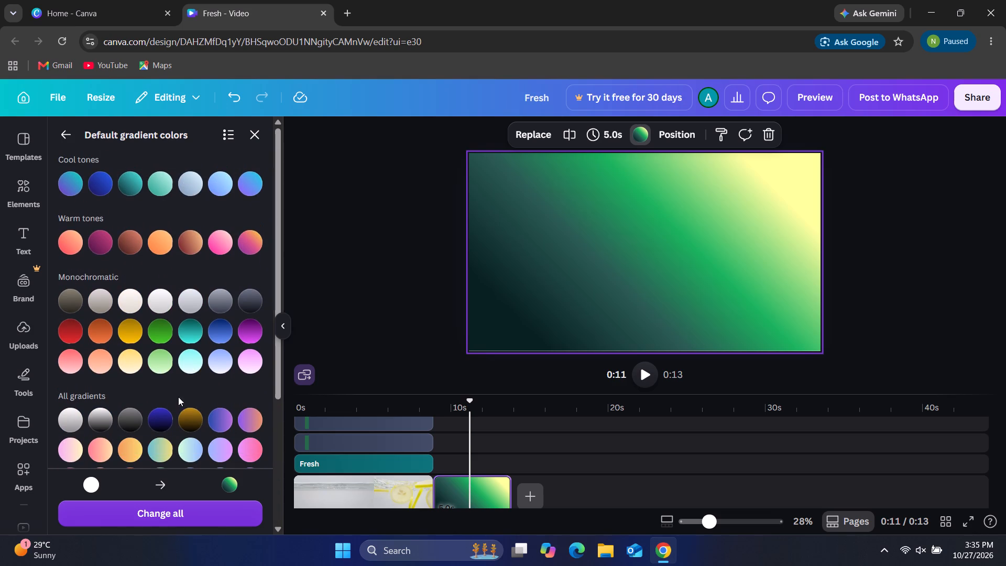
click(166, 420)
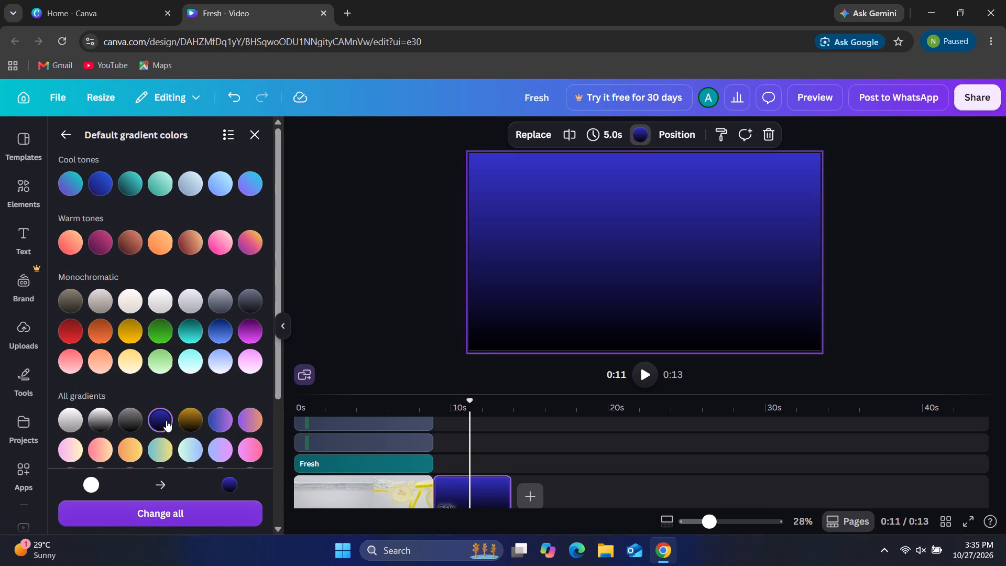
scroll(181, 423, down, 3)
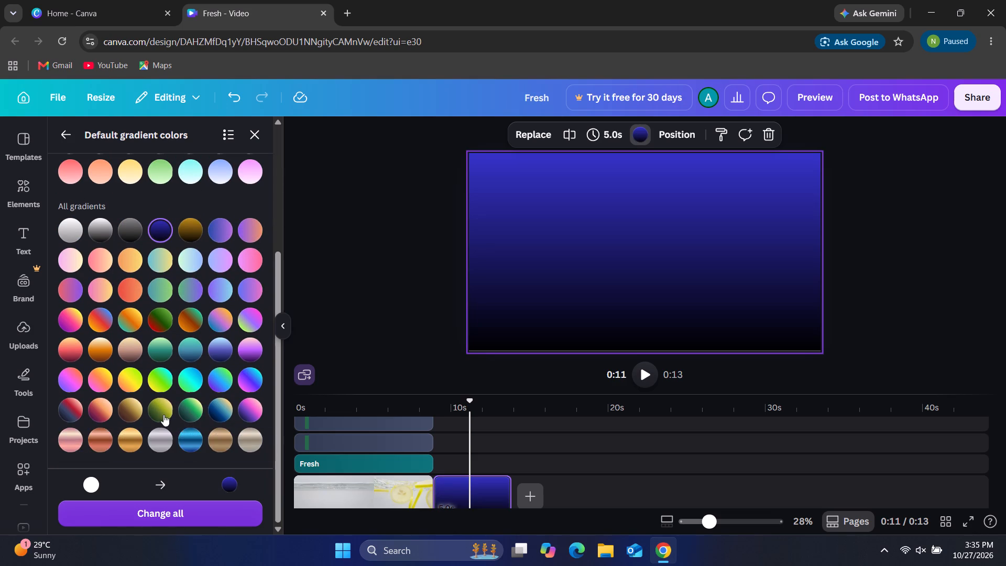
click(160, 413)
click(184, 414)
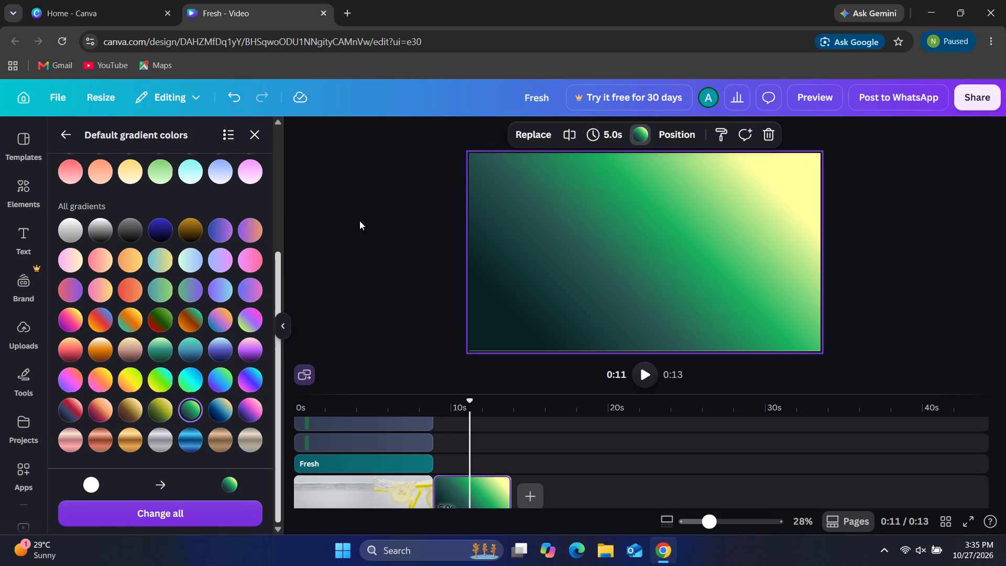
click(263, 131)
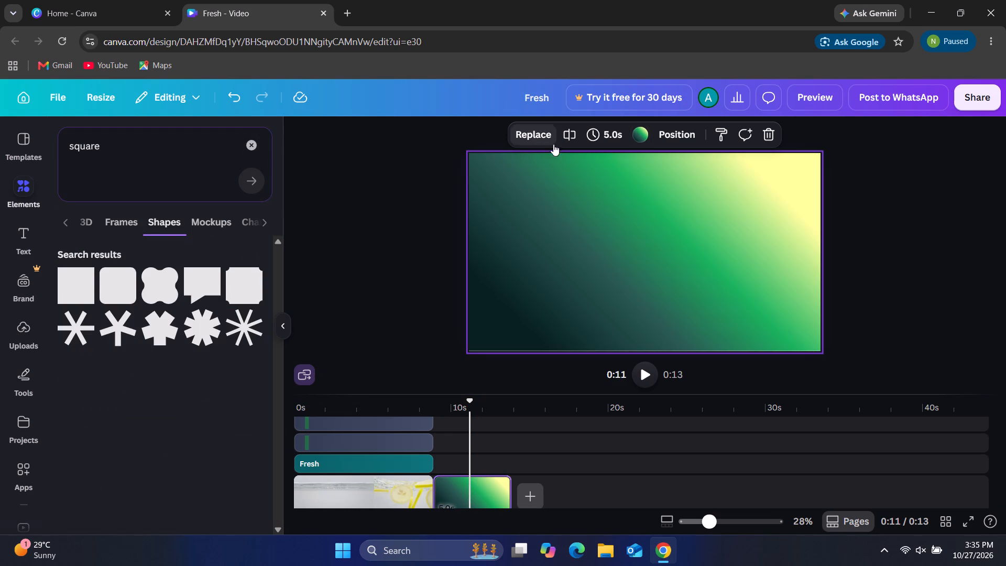
Compare the linear and corner-based styles for the second clip's green gradient and set it to the circular style radiating from the centre.
click(643, 135)
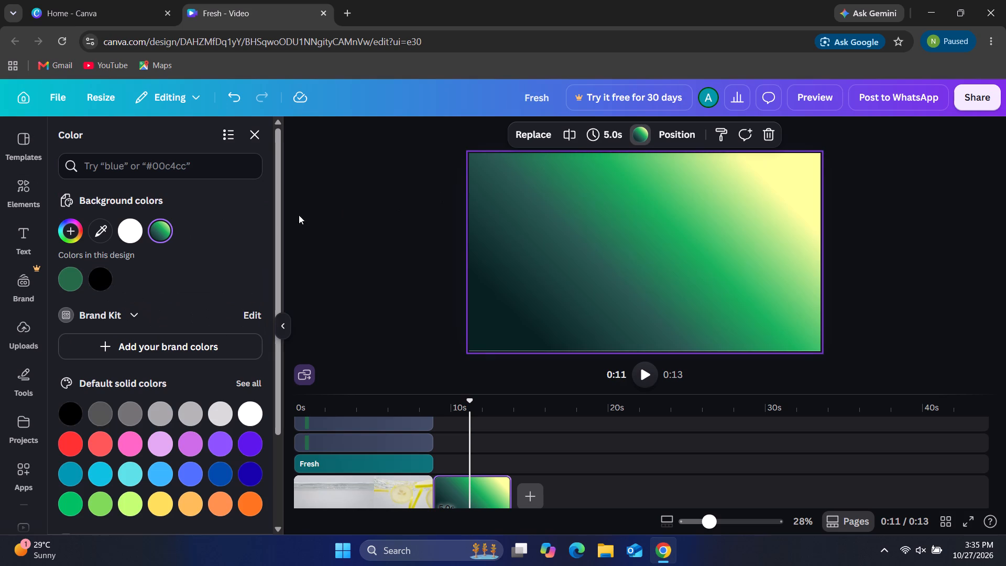
click(159, 234)
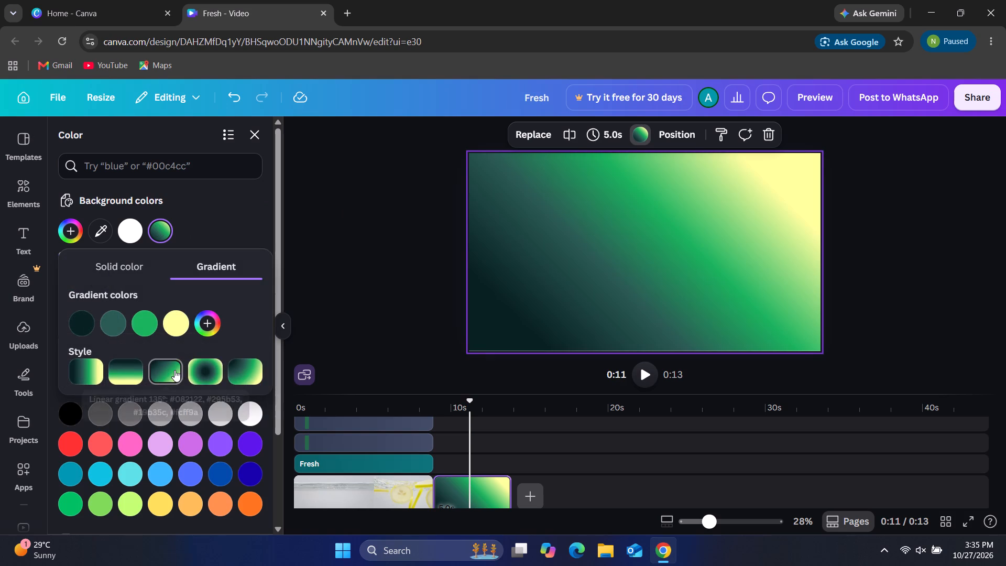
click(201, 366)
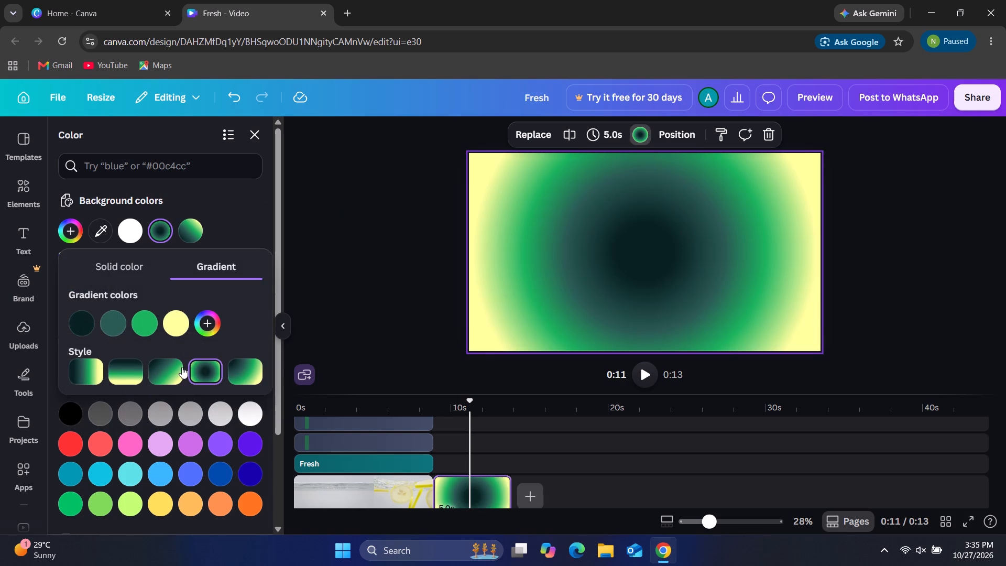
click(172, 371)
click(130, 374)
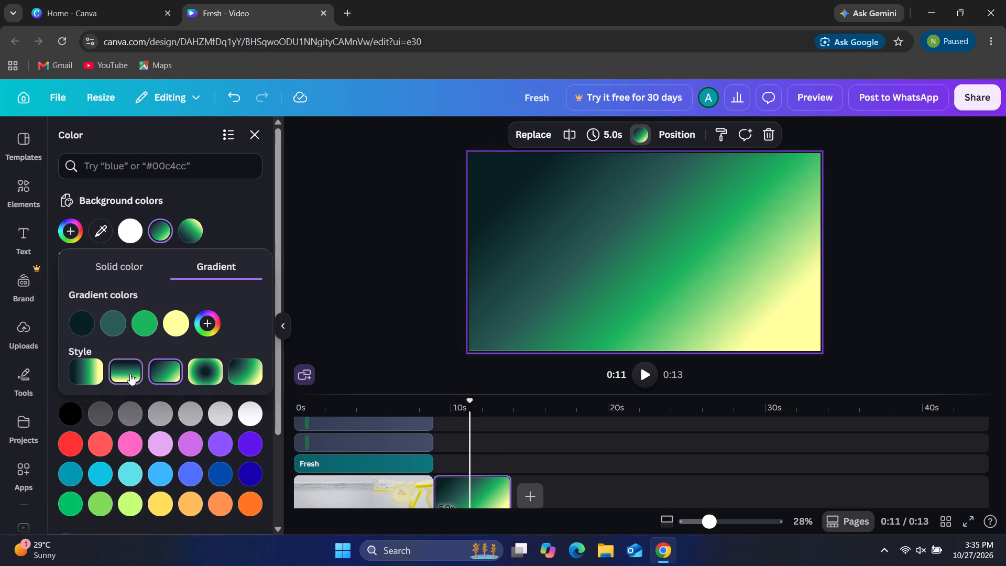
click(82, 376)
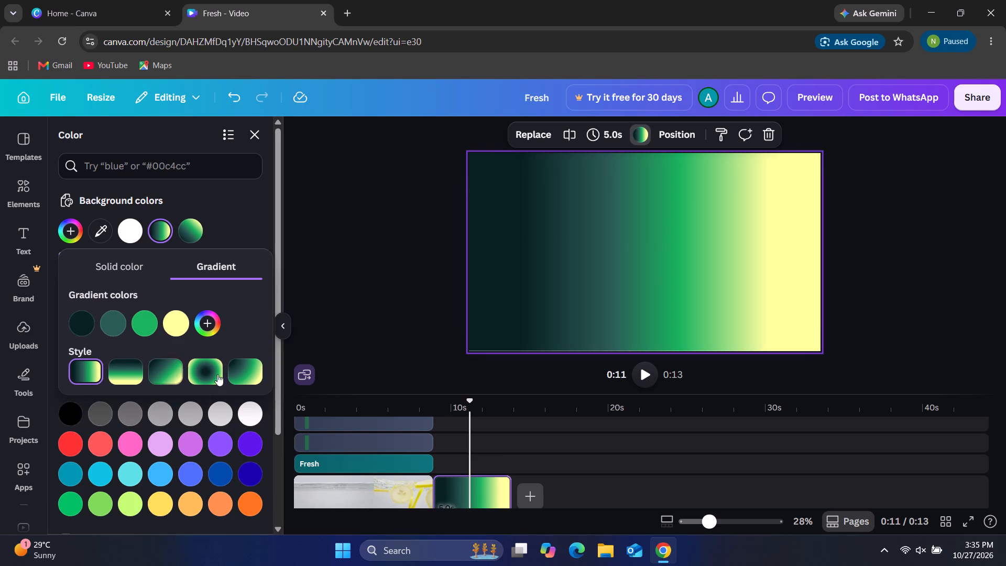
click(245, 371)
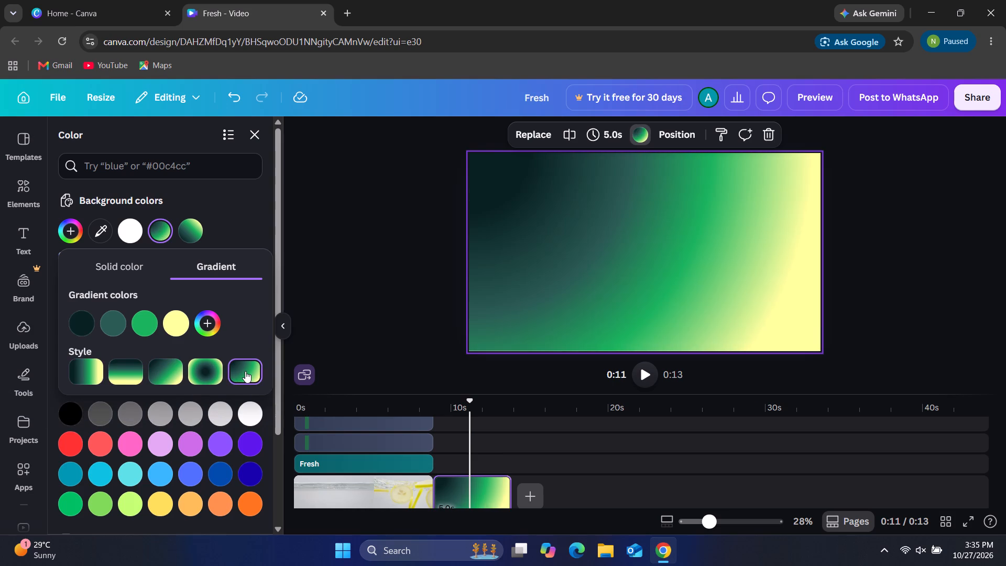
click(167, 373)
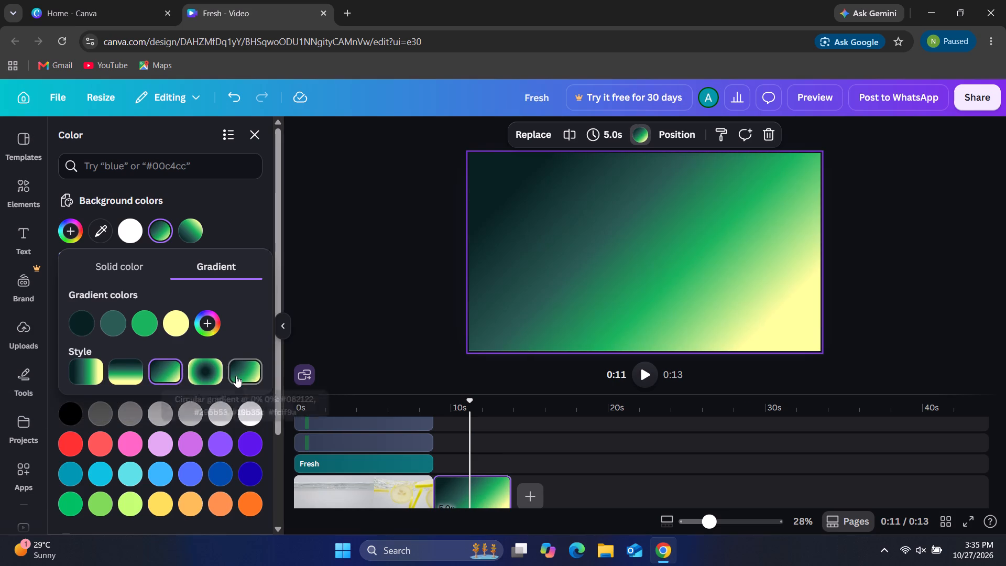
click(240, 376)
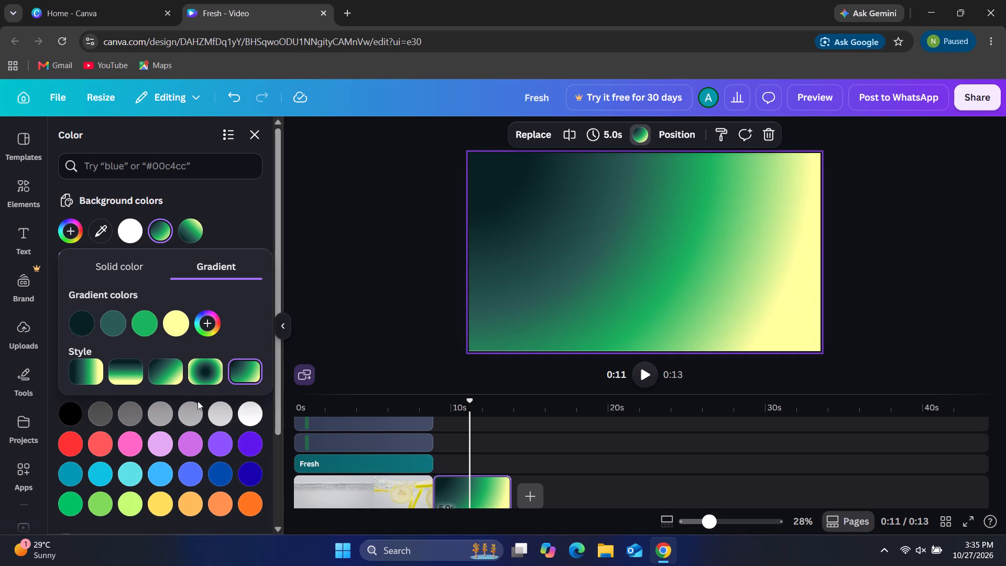
click(209, 371)
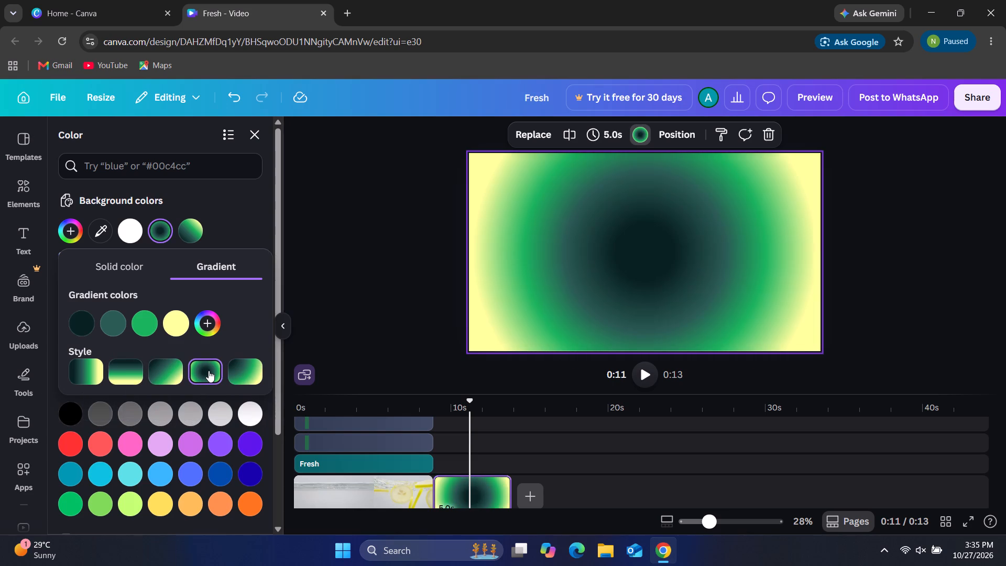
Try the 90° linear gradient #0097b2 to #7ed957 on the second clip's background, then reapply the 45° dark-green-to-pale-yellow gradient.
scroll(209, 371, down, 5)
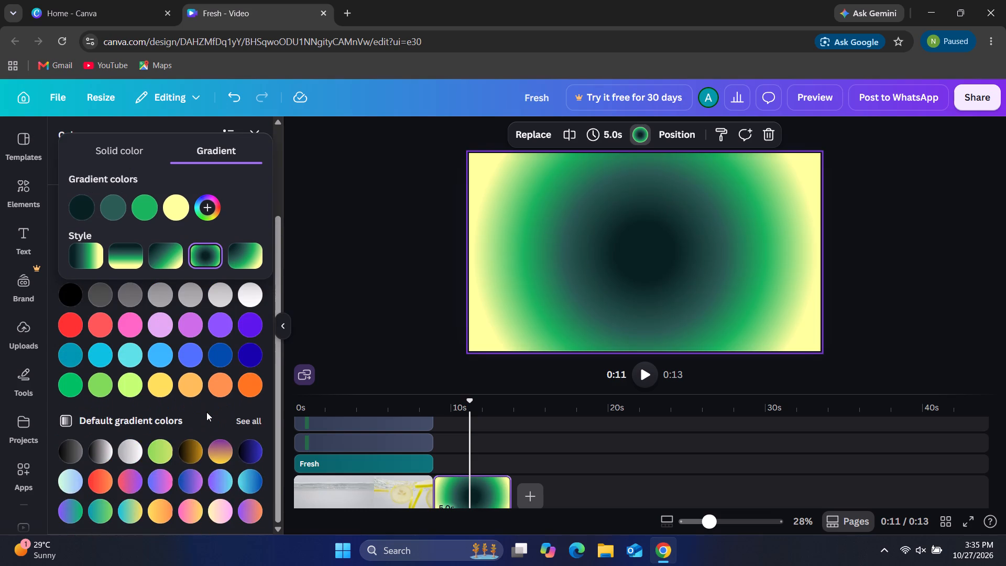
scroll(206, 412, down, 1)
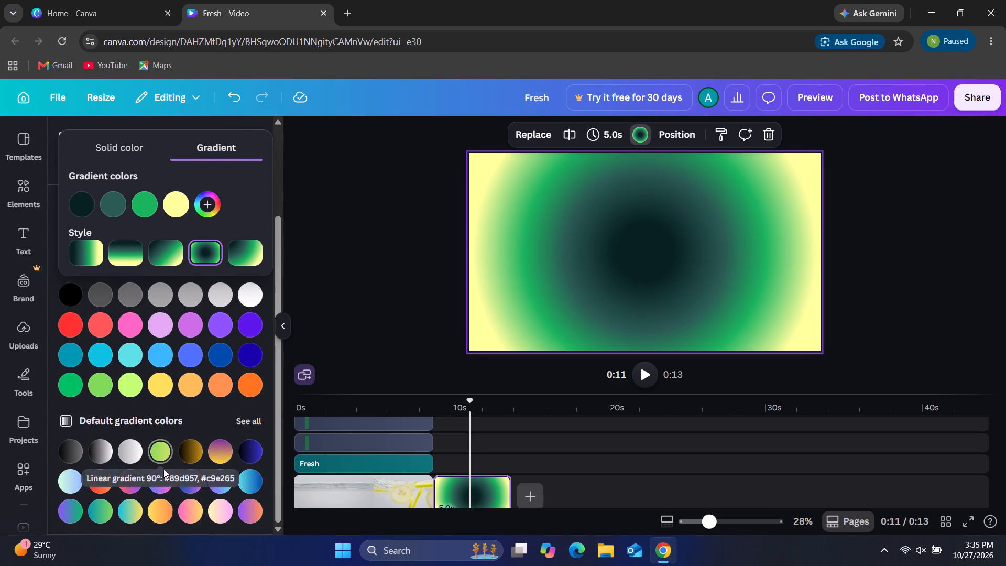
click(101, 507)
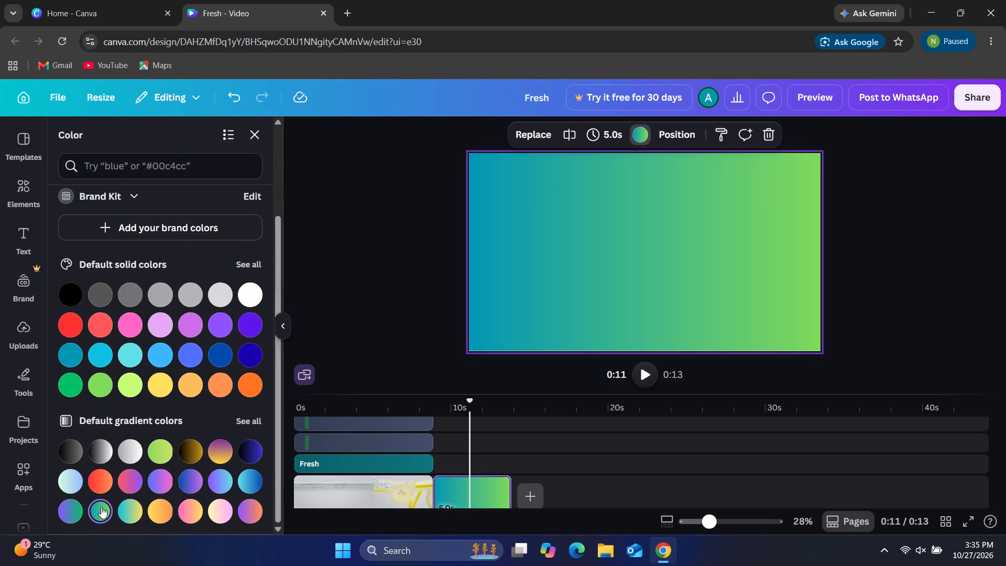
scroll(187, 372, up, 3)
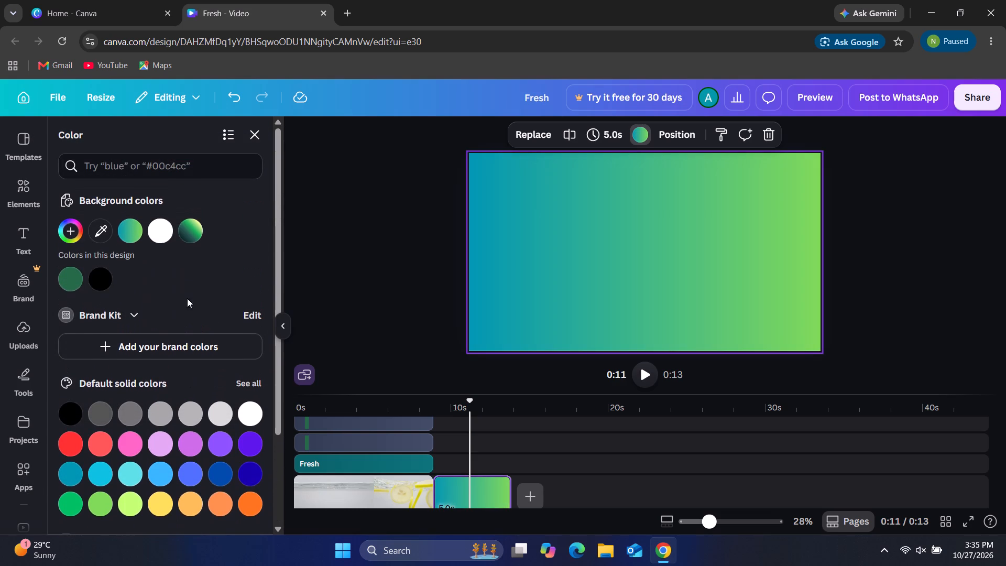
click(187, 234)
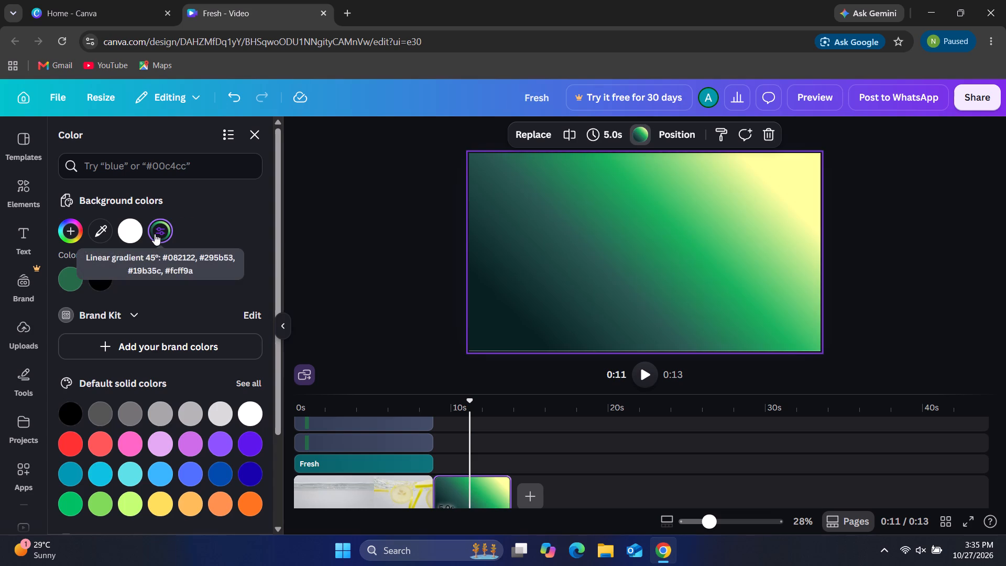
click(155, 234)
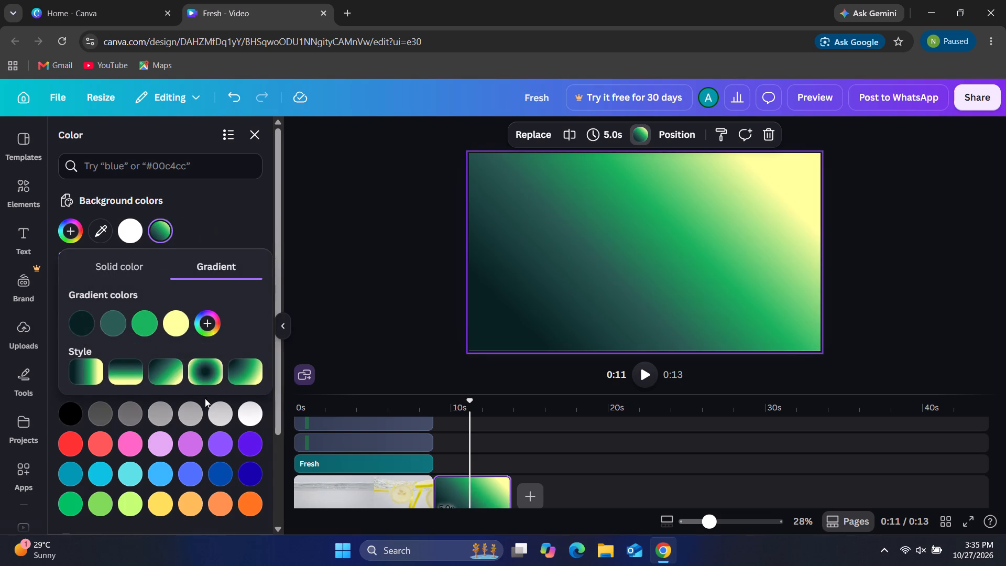
Fill the second clip's background with the #0097b2 to #7ed957 gradient in the circular style radiating from the centre.
scroll(218, 464, down, 4)
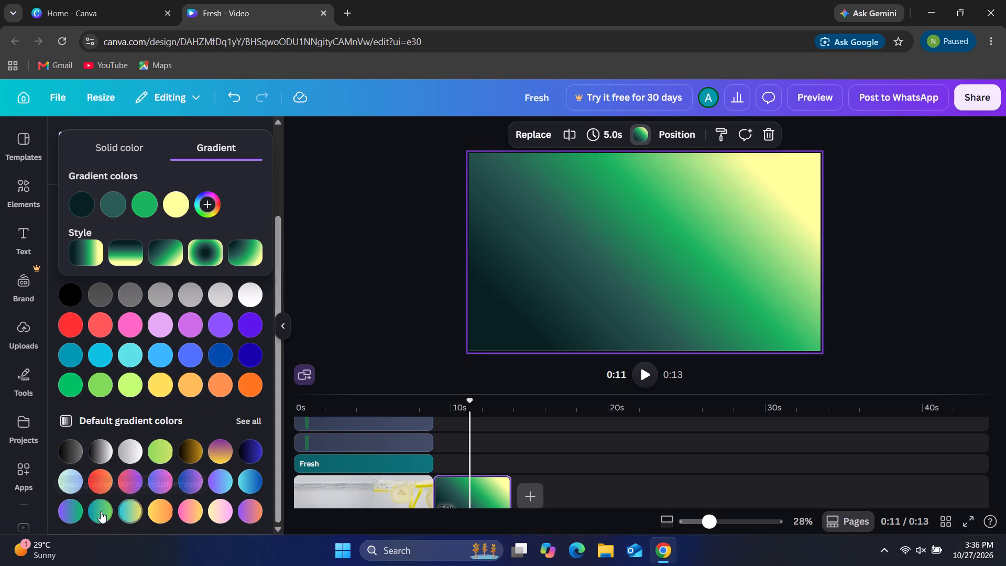
click(100, 511)
scroll(166, 365, up, 1)
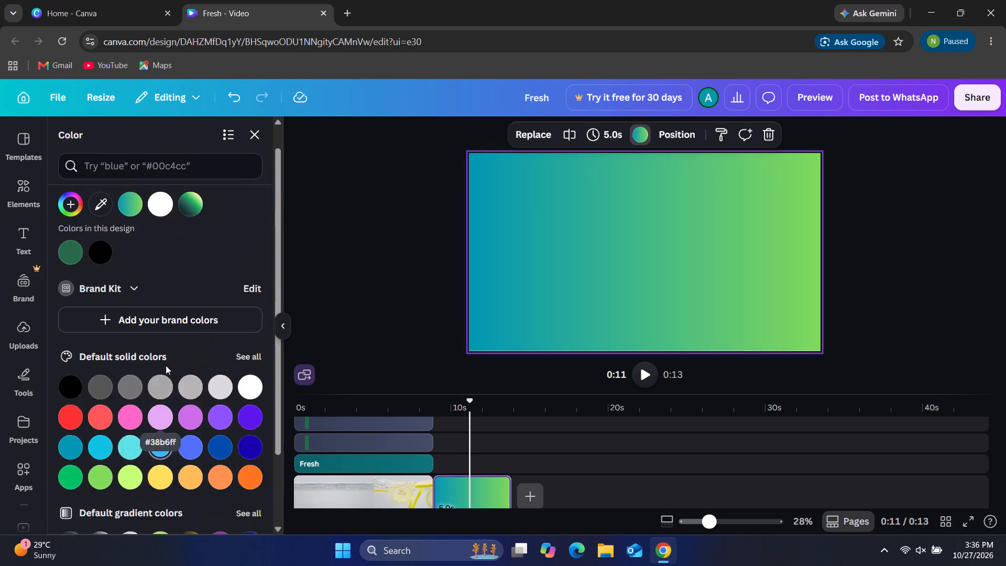
scroll(166, 365, up, 2)
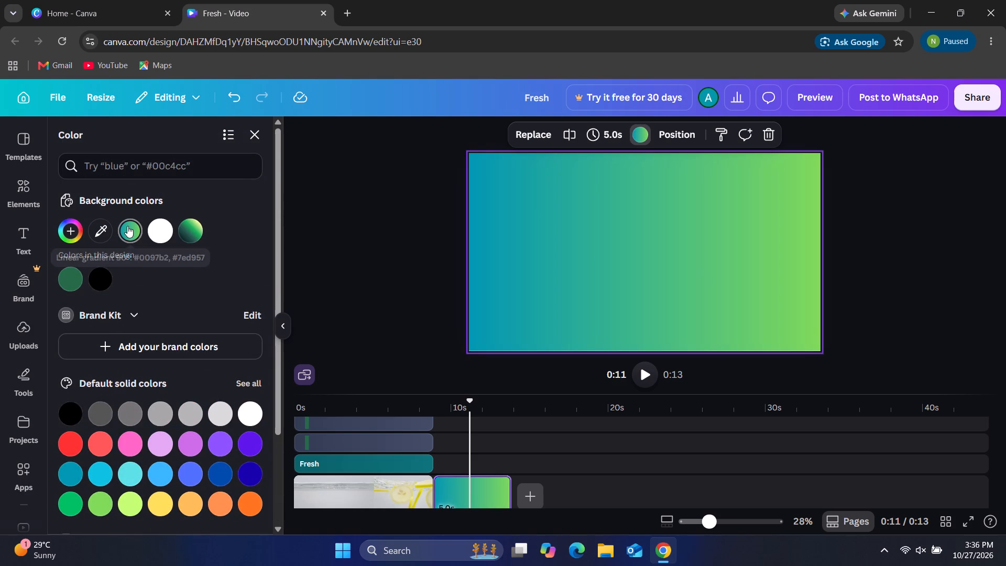
click(126, 226)
click(126, 226)
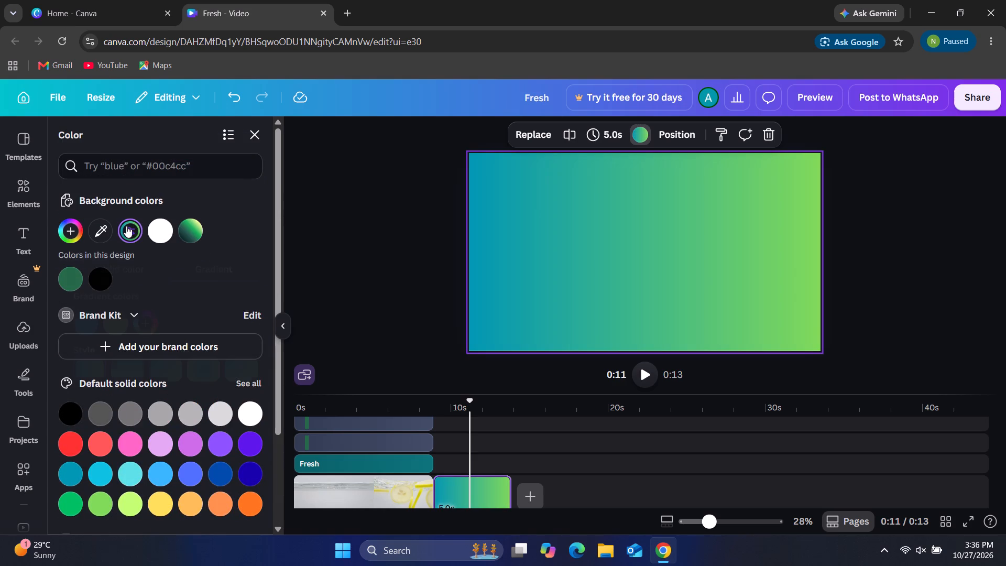
click(205, 371)
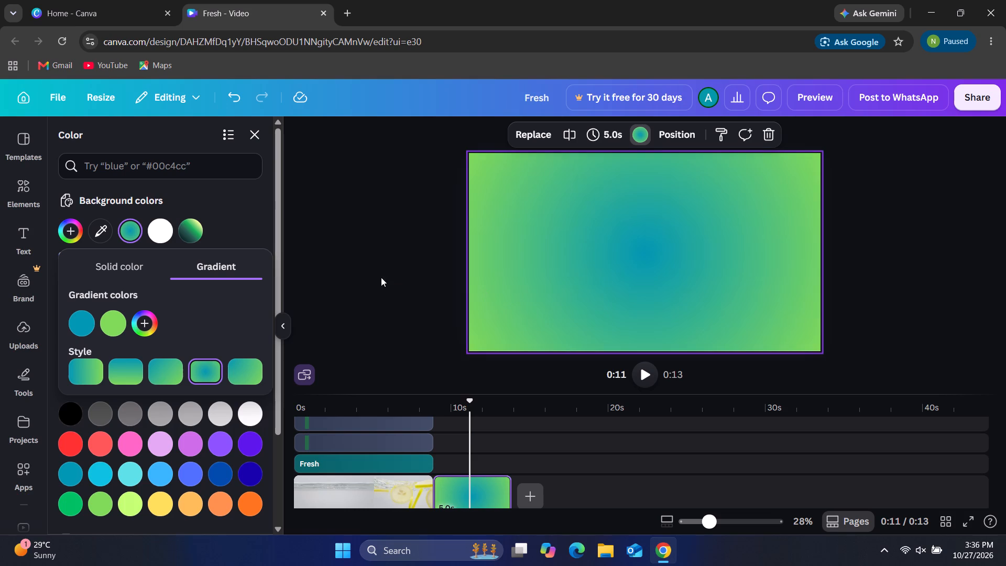
Add a text box reading "lemon" on the second clip and set it to uppercase.
click(30, 240)
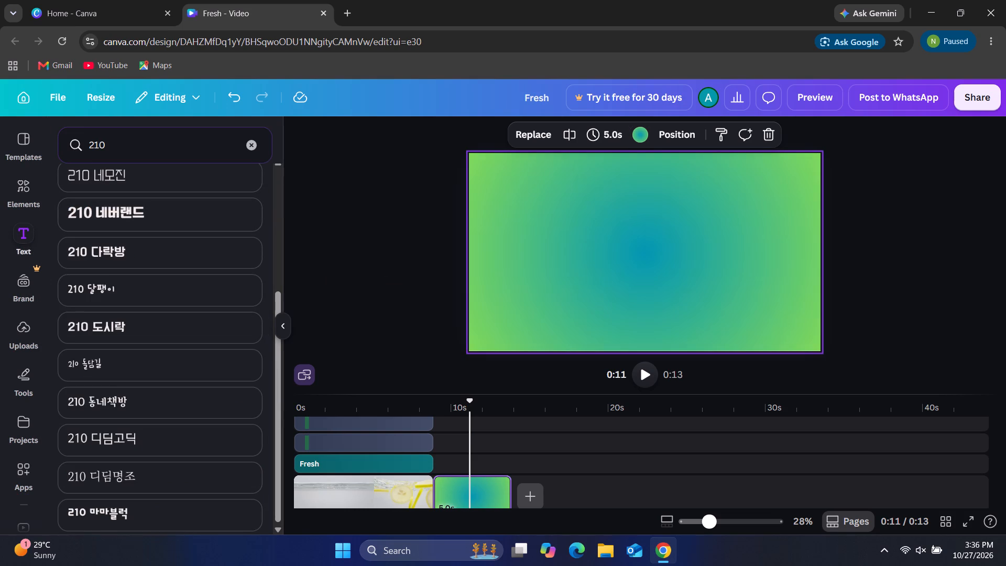
click(22, 236)
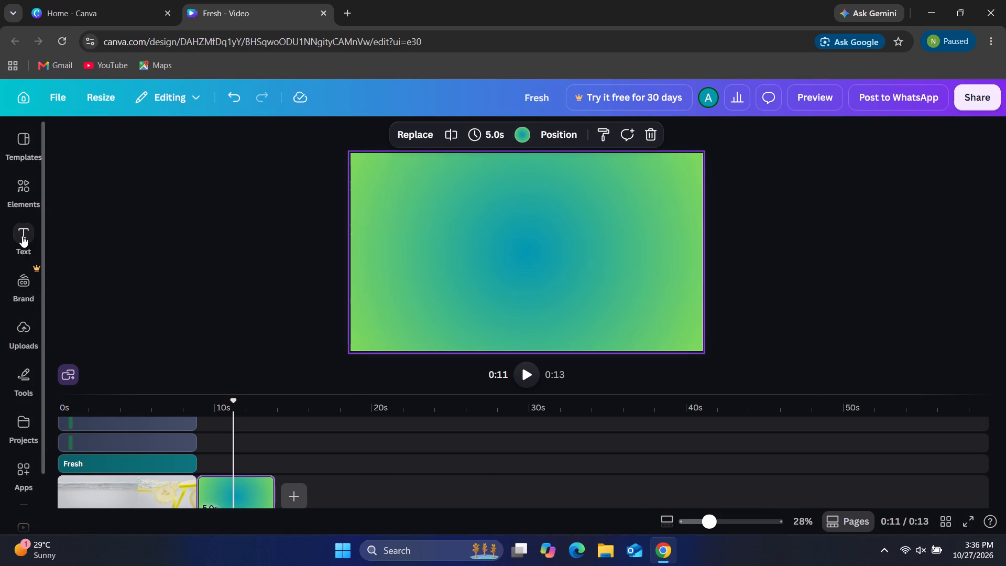
double_click(22, 236)
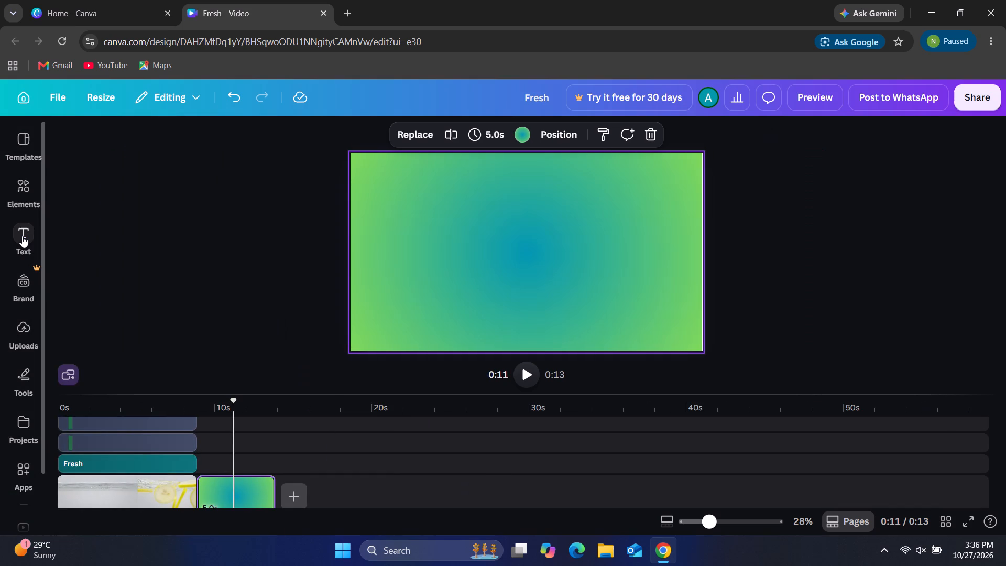
click(22, 236)
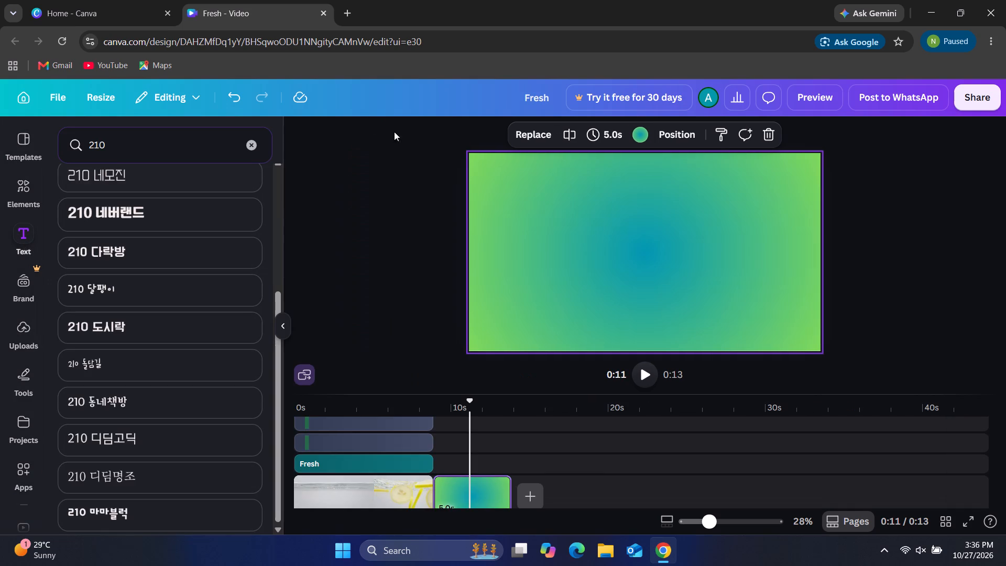
click(253, 136)
click(193, 185)
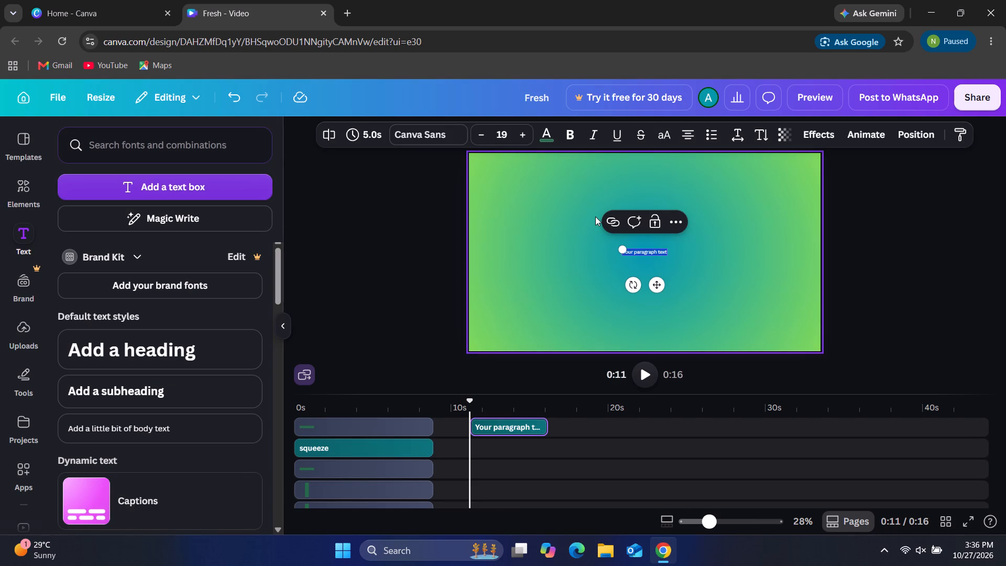
key(BackSpace)
text(lemon)
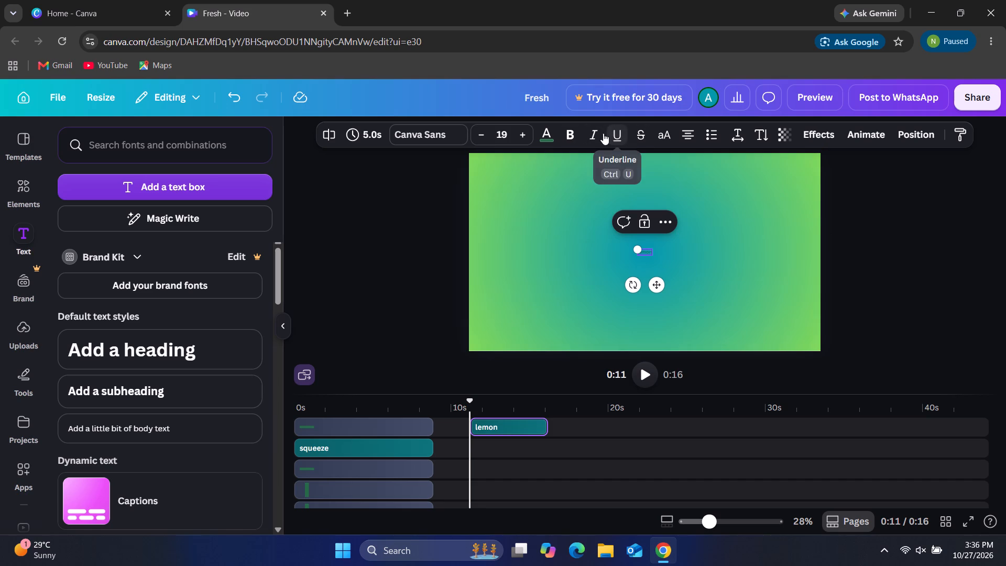
click(667, 132)
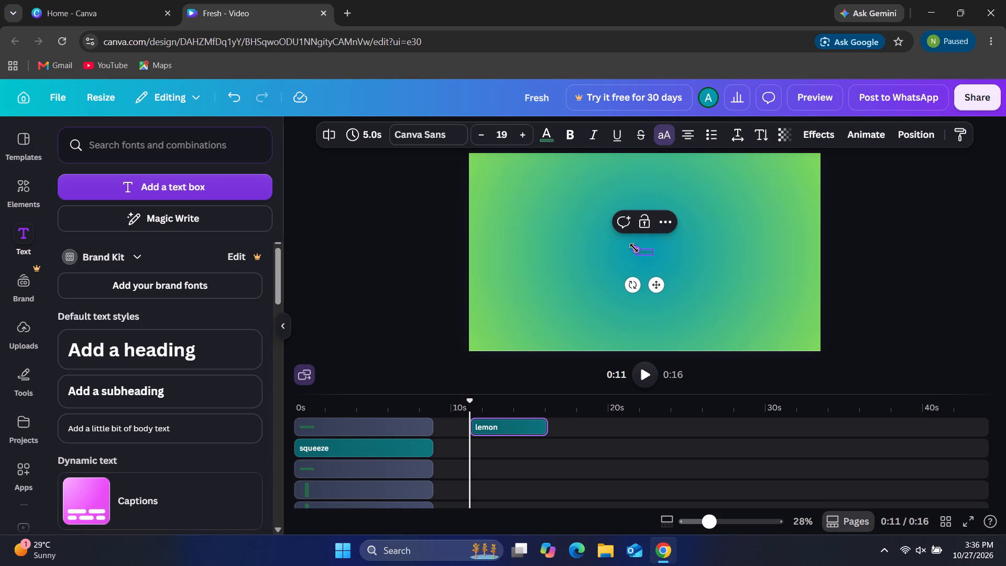
Set the LEMON title in the Anton font and enlarge it to about size 278 near the clip's centre.
drag(634, 248, 523, 206)
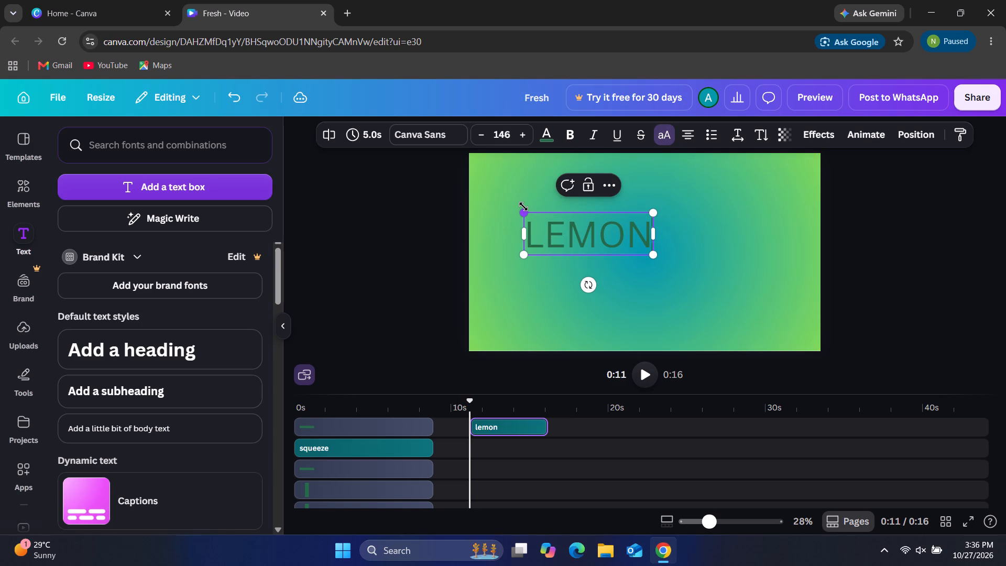
click(445, 133)
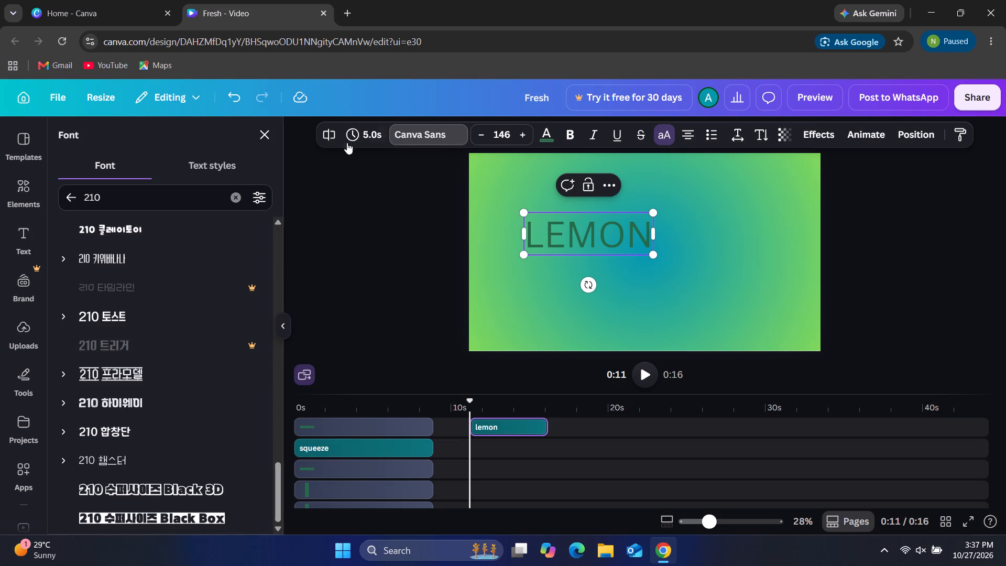
click(236, 199)
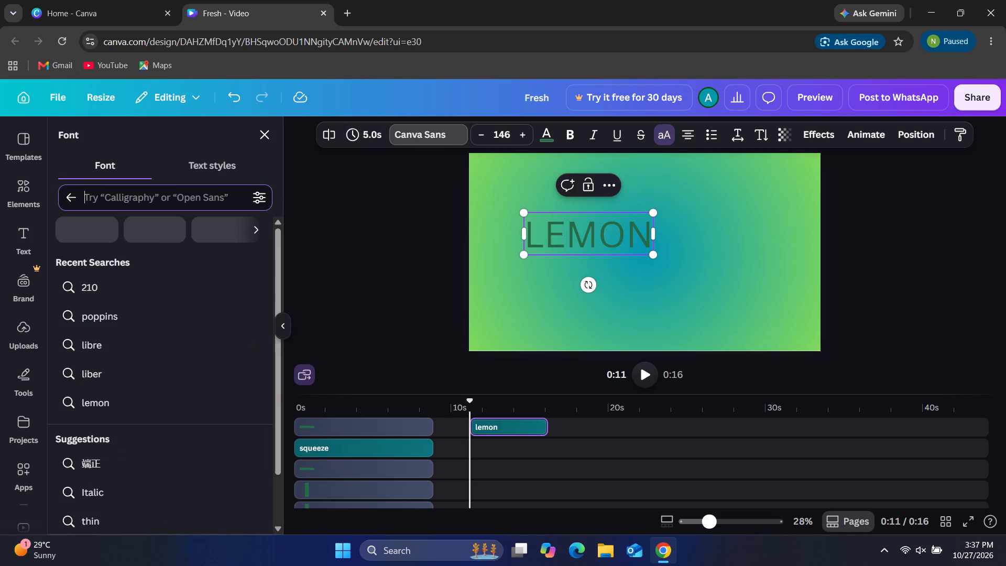
text(ant)
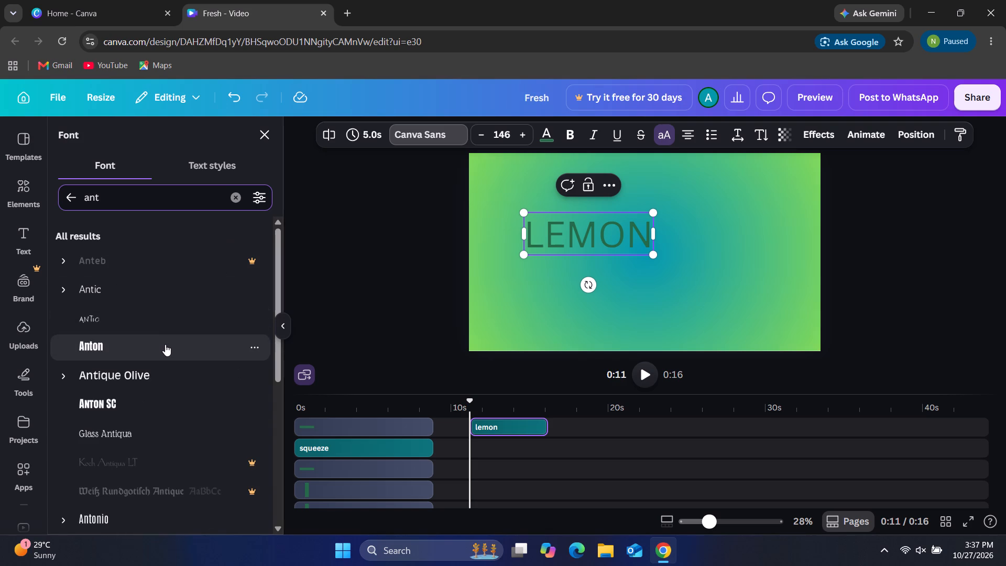
click(165, 345)
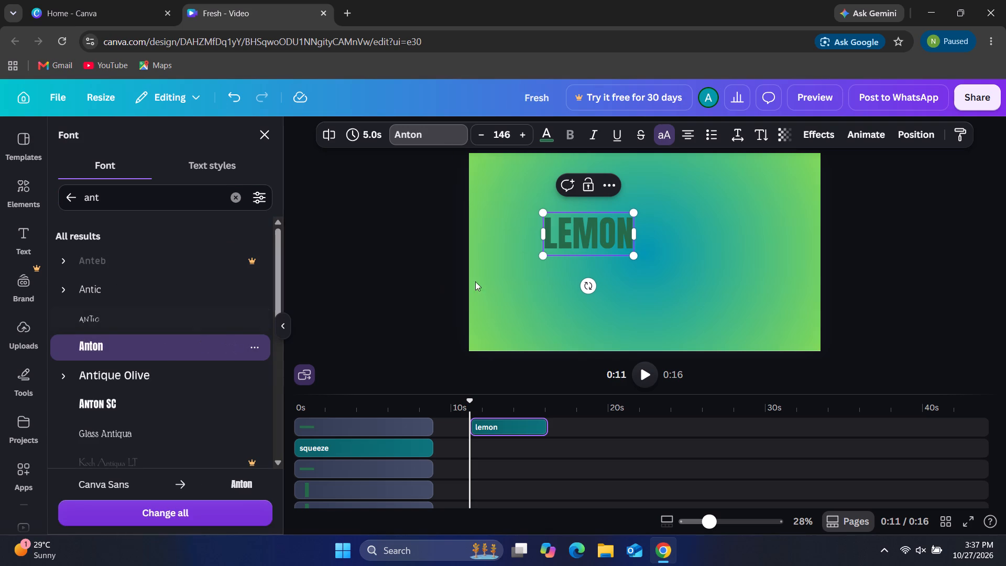
drag(635, 260, 722, 286)
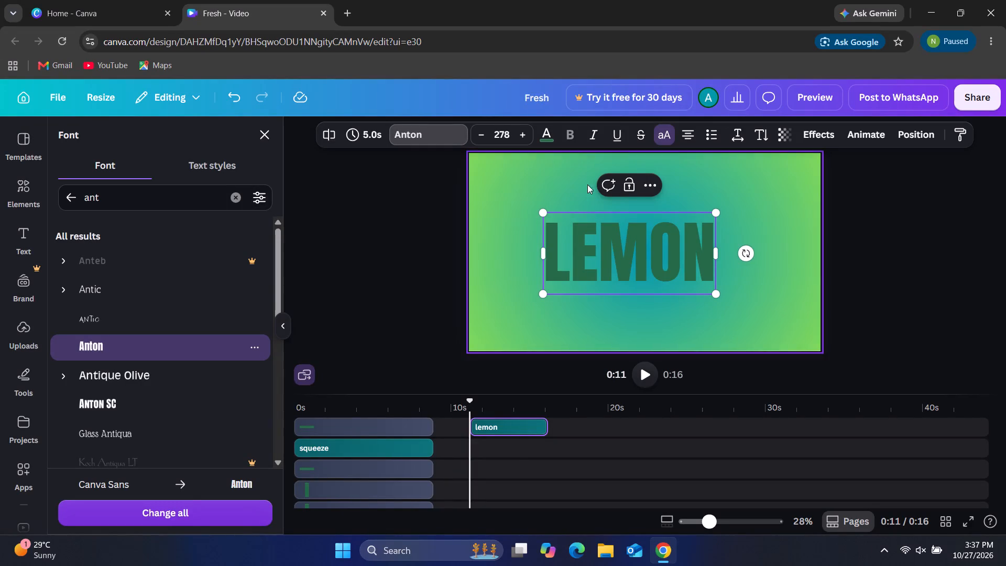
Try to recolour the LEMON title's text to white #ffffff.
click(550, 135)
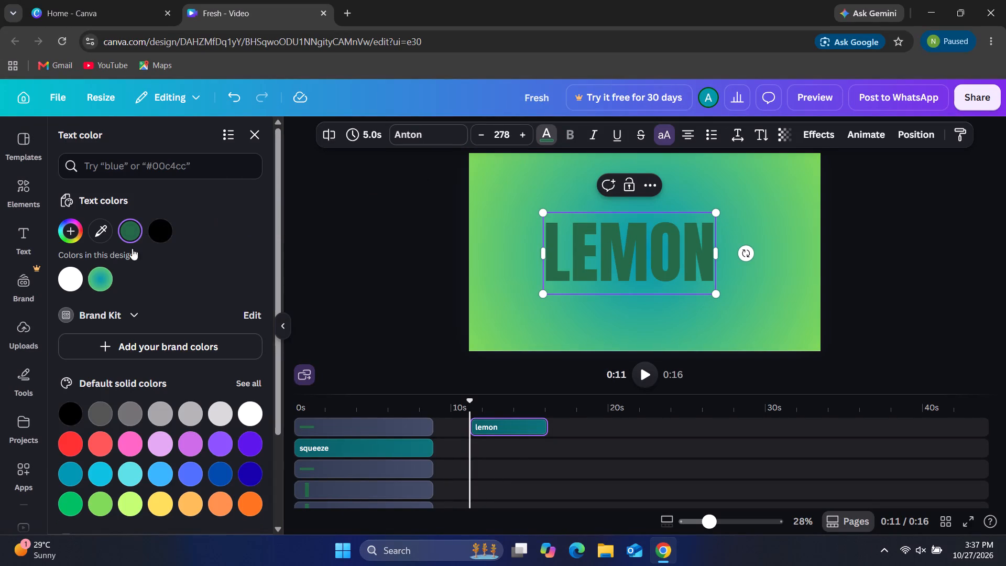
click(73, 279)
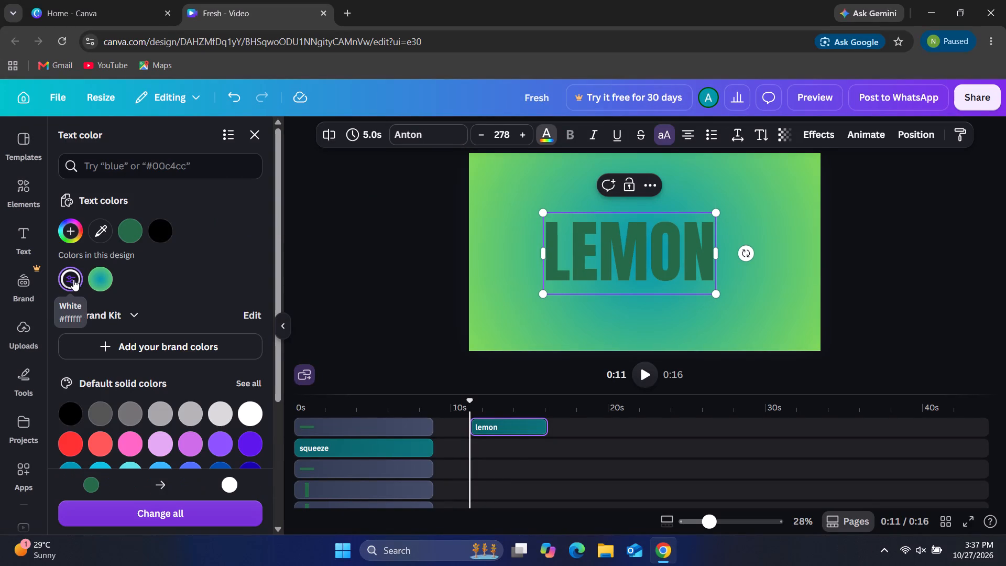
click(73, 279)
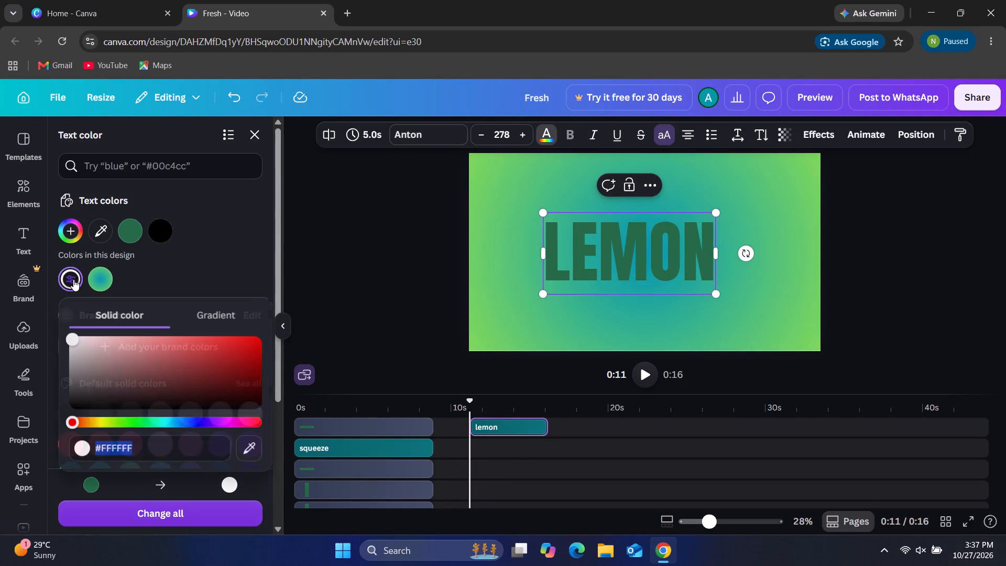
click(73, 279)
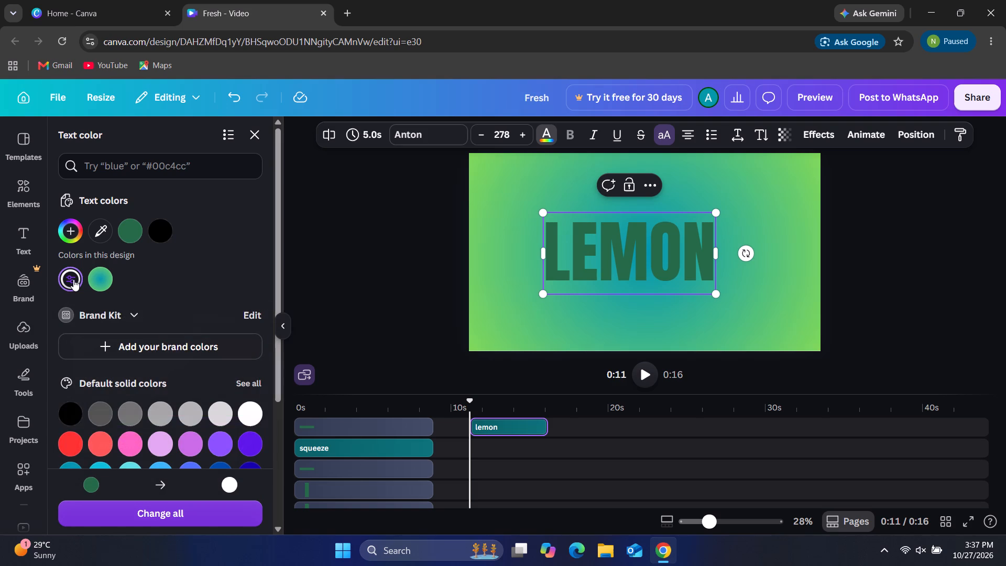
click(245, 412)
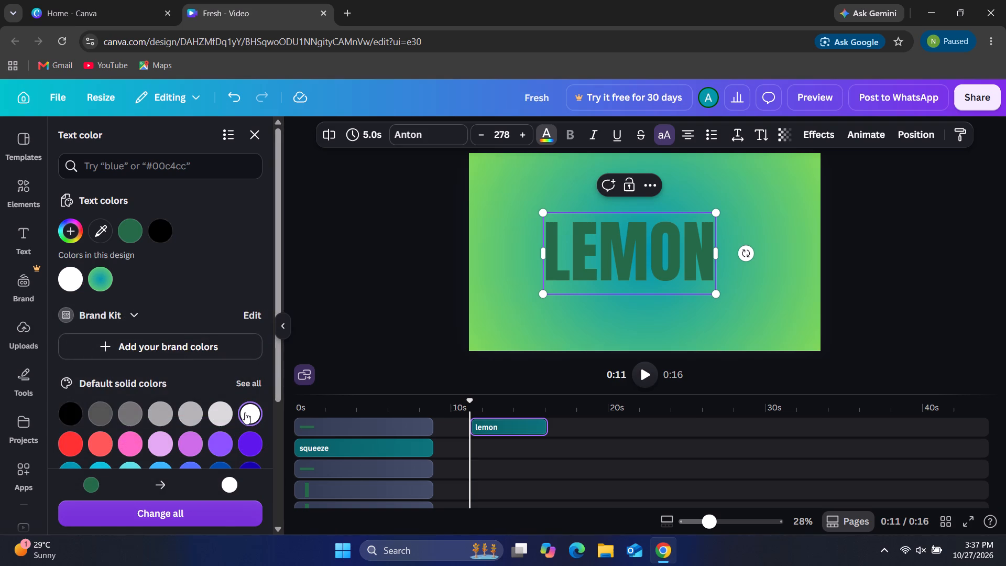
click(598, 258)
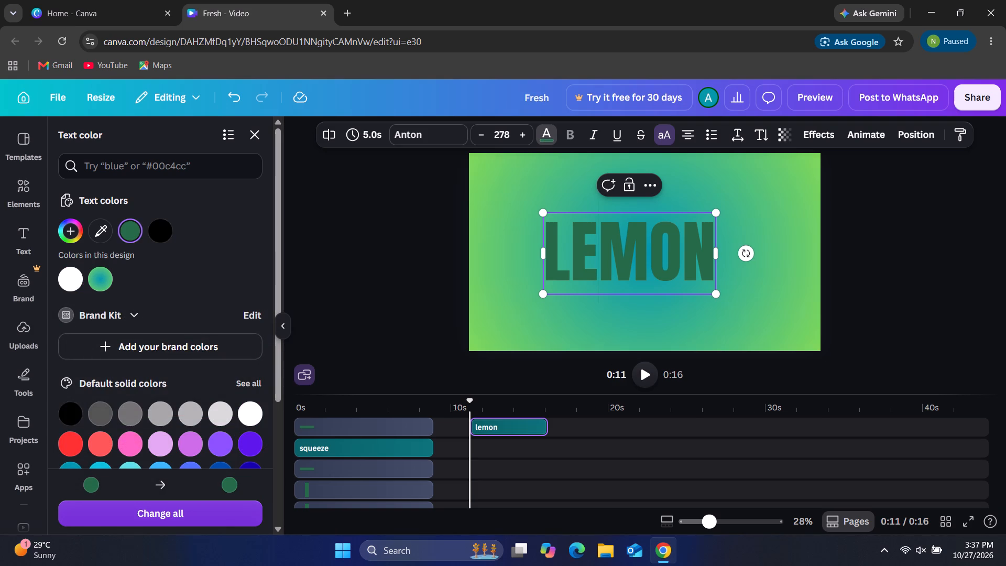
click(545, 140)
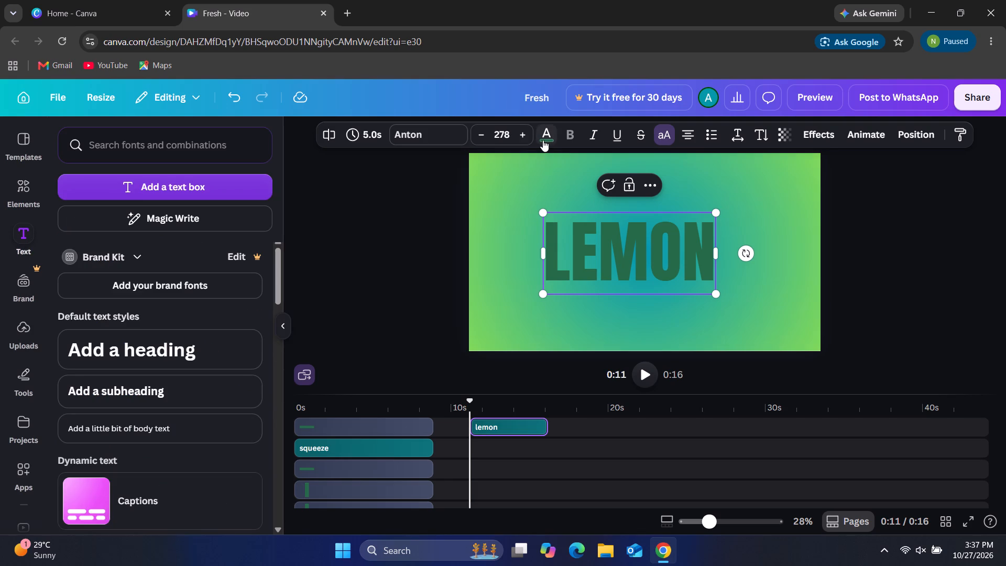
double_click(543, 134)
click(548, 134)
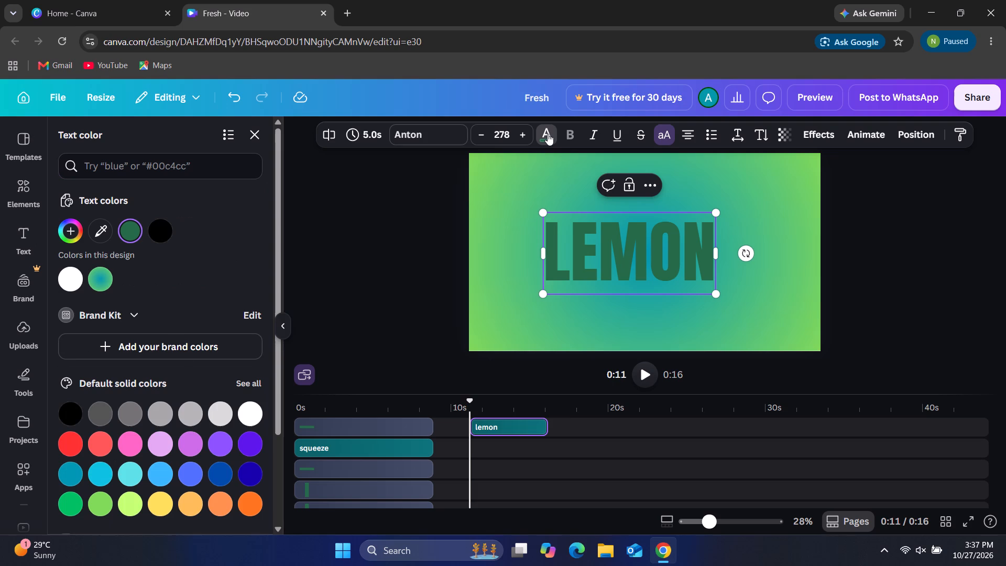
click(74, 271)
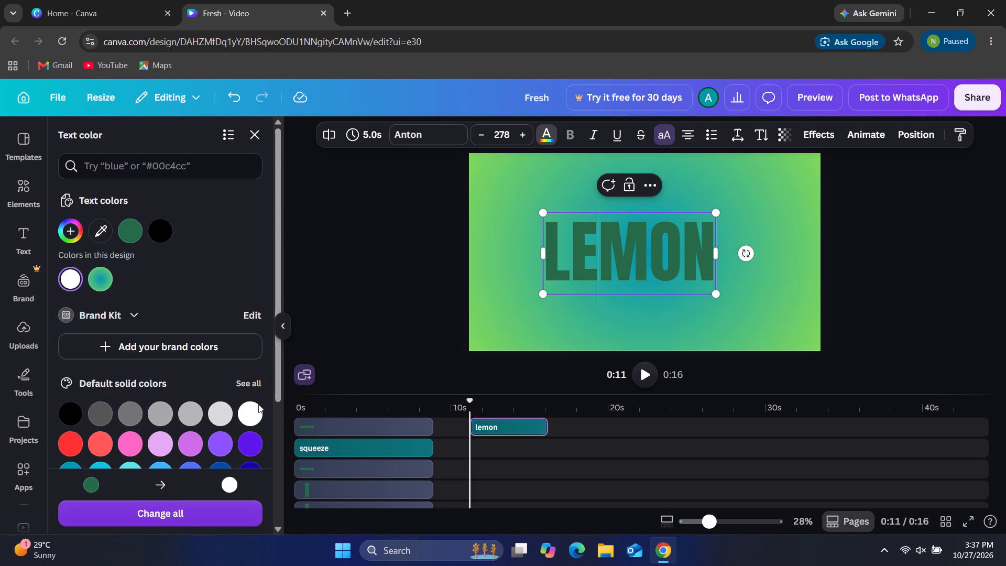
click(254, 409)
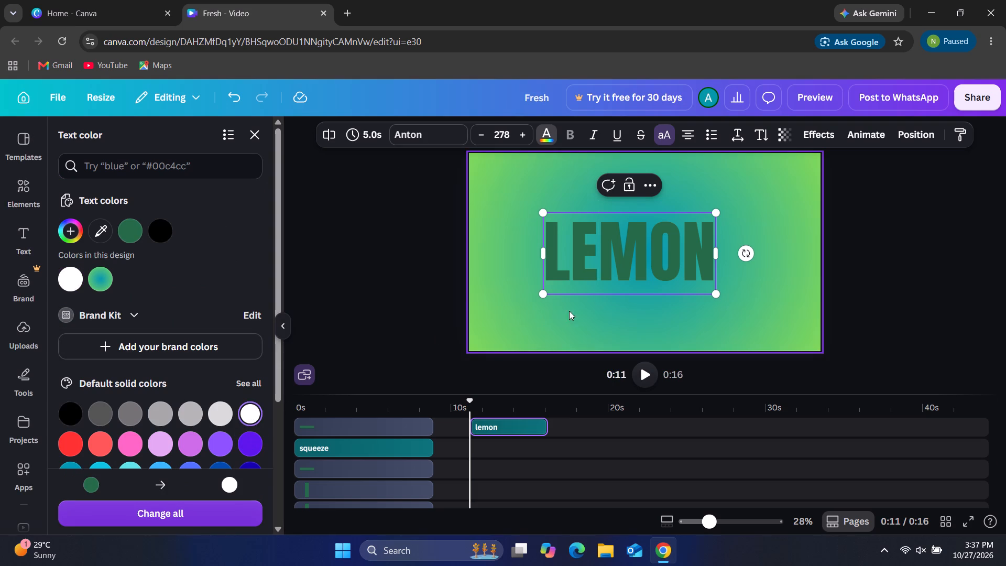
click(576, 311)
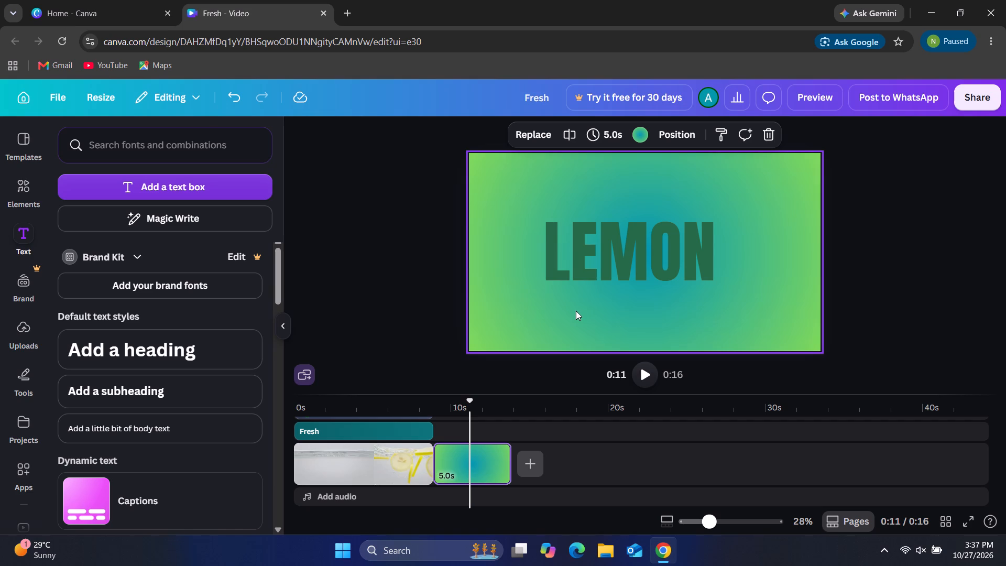
Make the LEMON title italic.
click(641, 243)
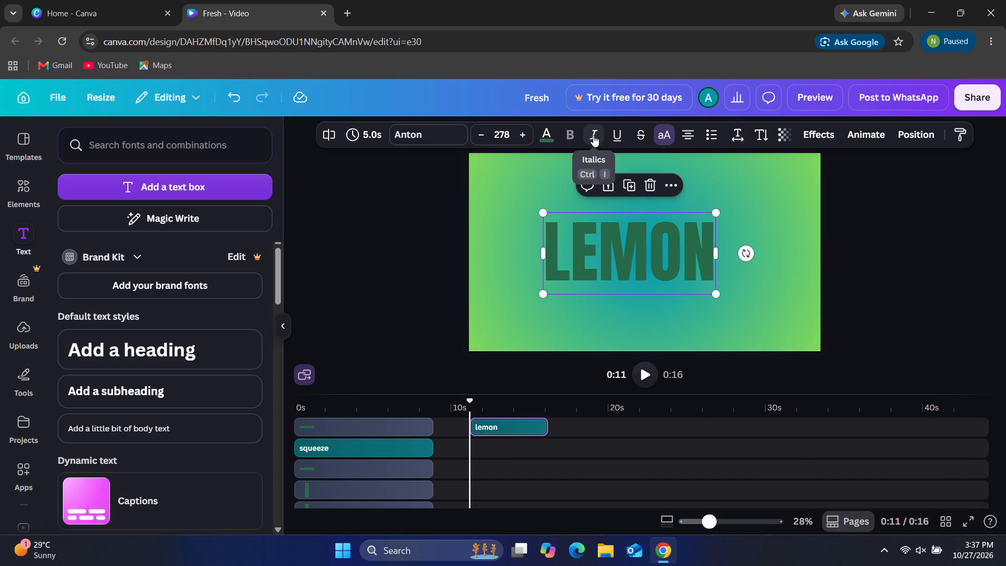
click(593, 135)
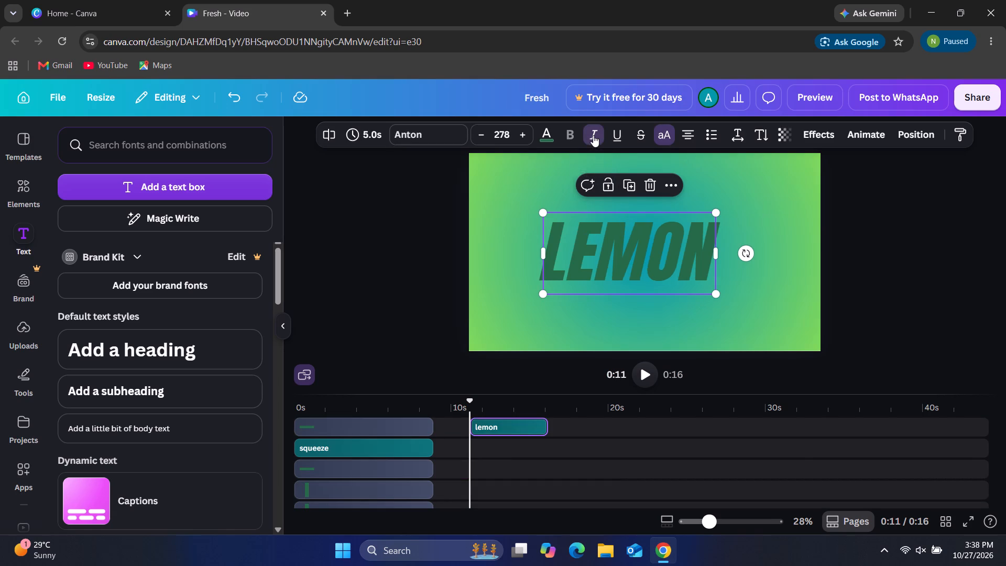
Examine the text effect styles offered for the LEMON title, from the basic styles through Shape and Advanced to Apps.
click(819, 127)
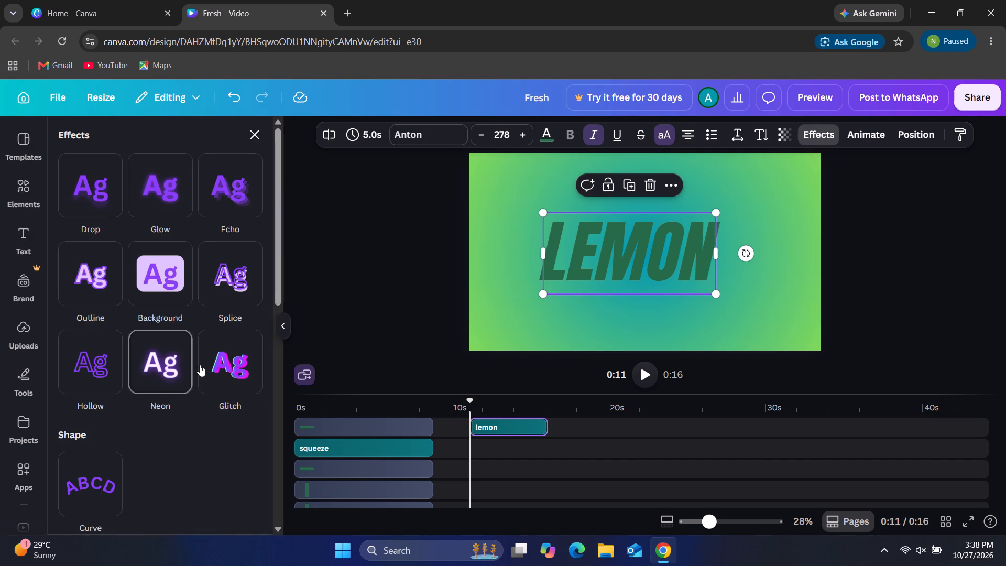
scroll(158, 378, down, 2)
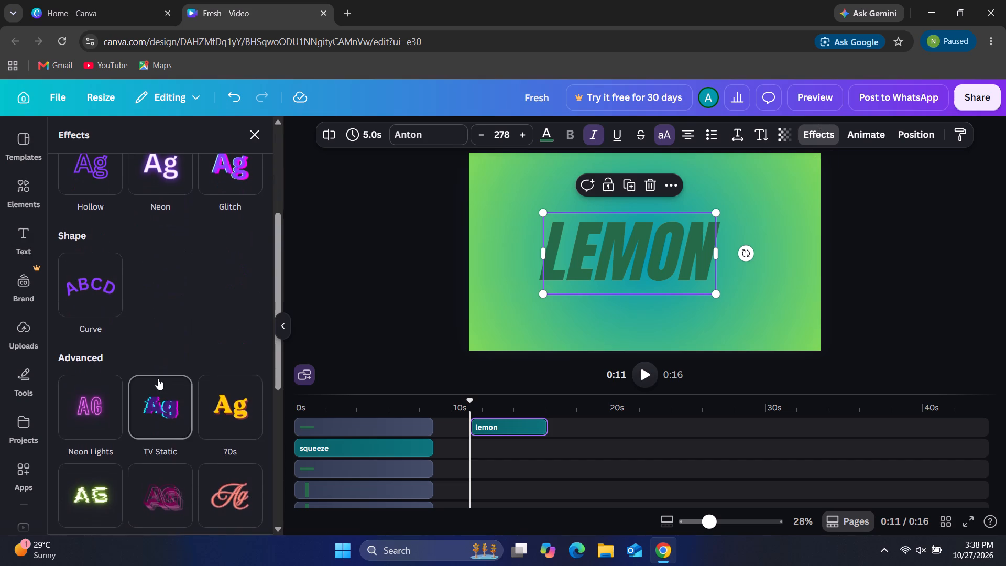
scroll(158, 378, down, 2)
scroll(158, 378, up, 3)
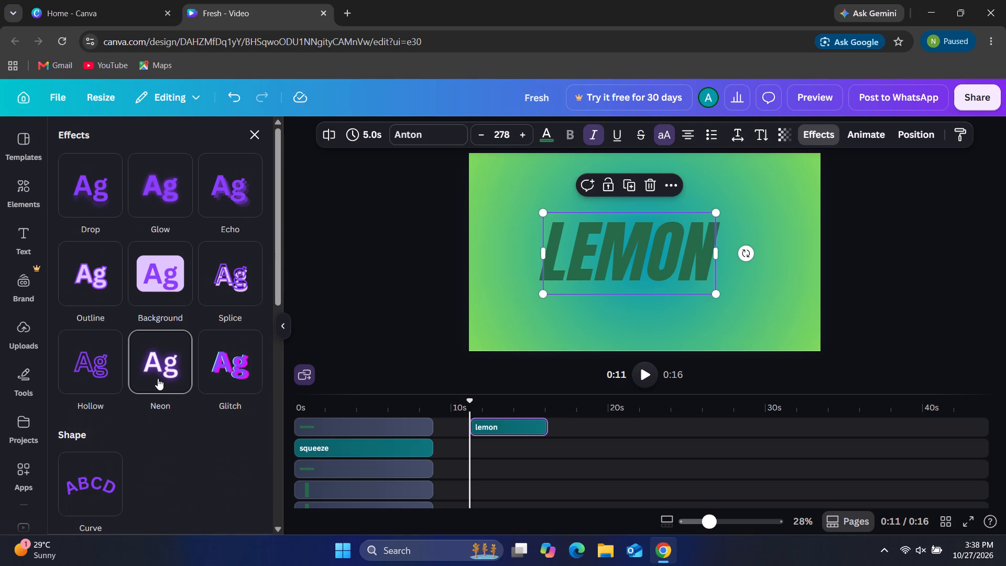
scroll(158, 378, up, 1)
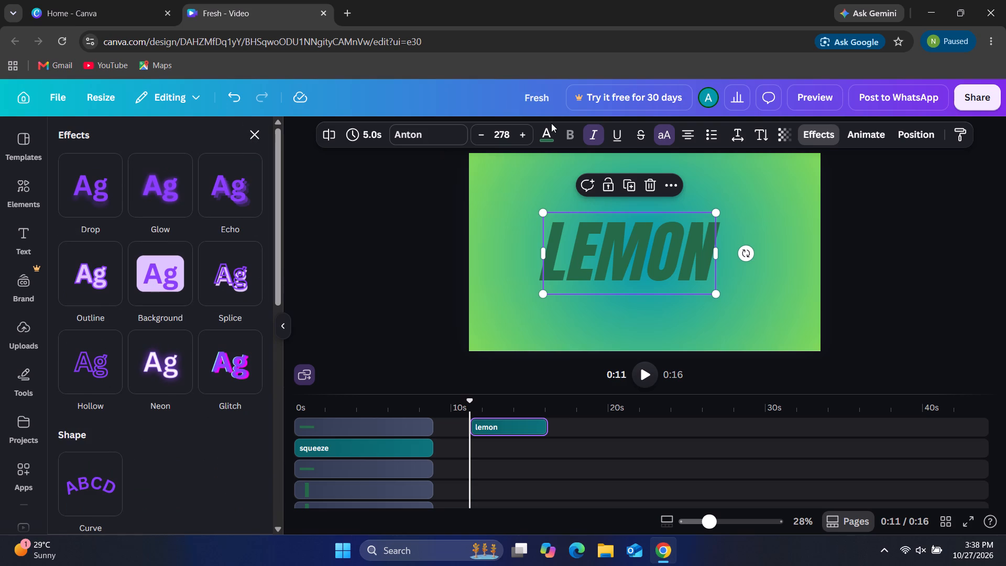
click(826, 125)
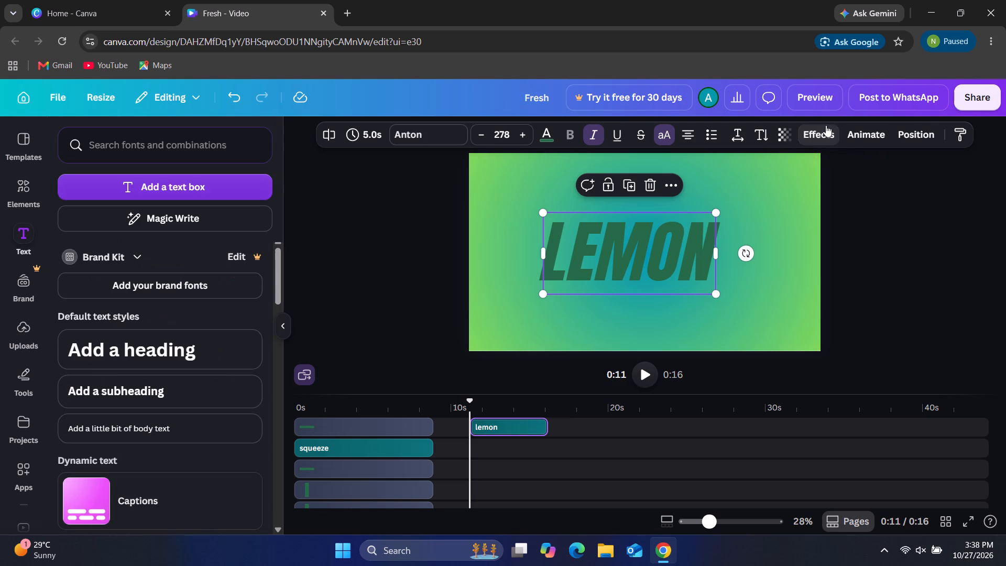
click(819, 132)
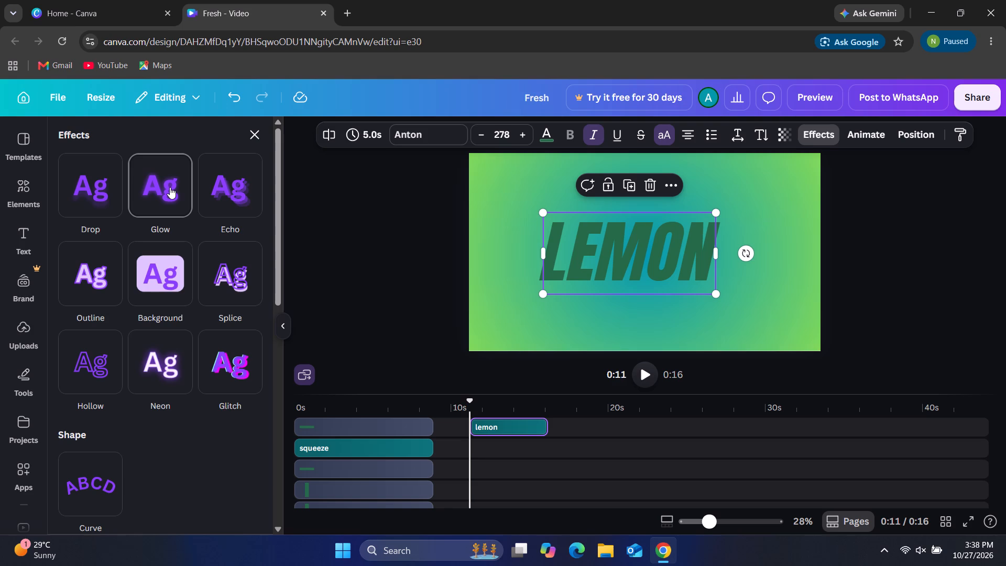
scroll(170, 187, down, 2)
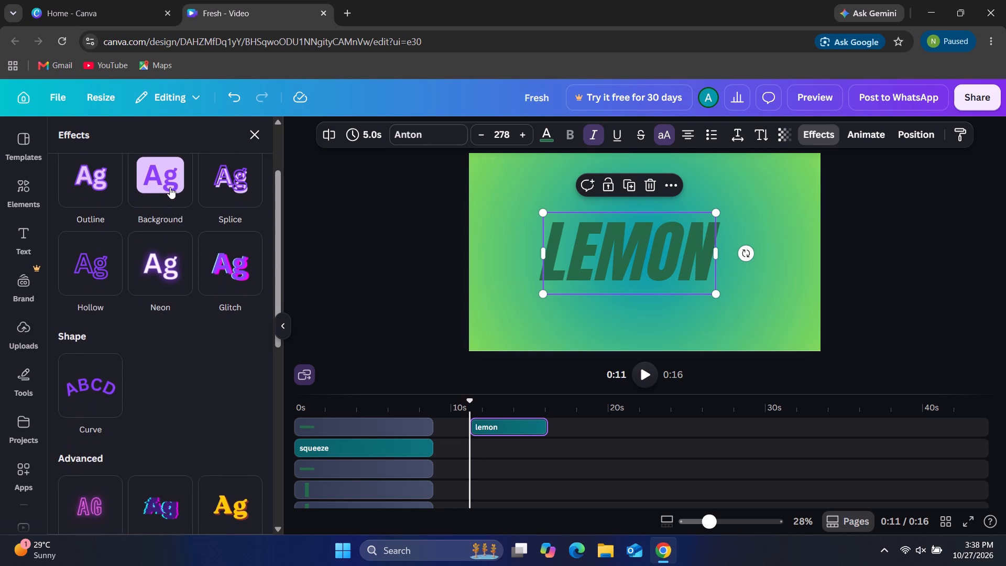
scroll(170, 187, down, 6)
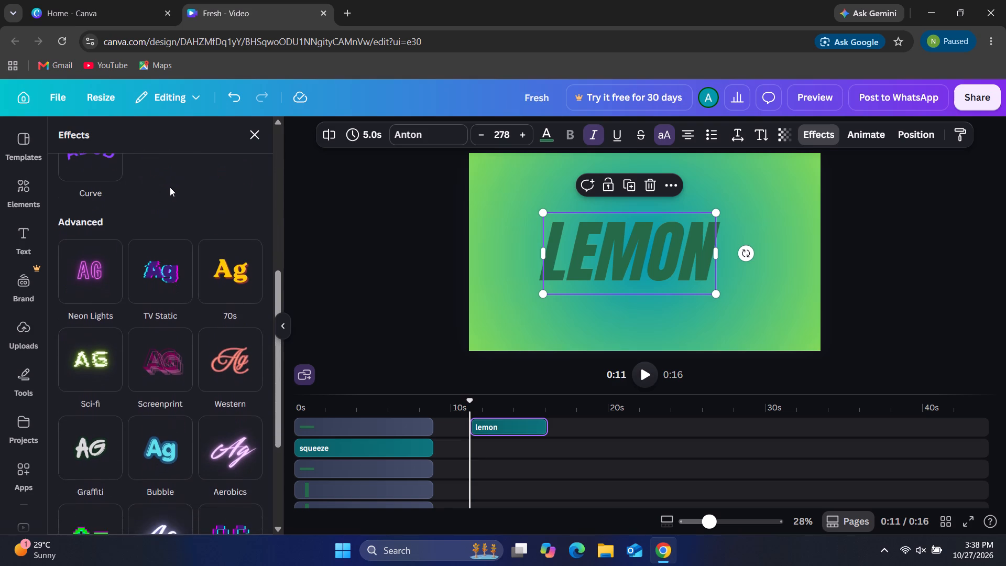
scroll(170, 187, down, 3)
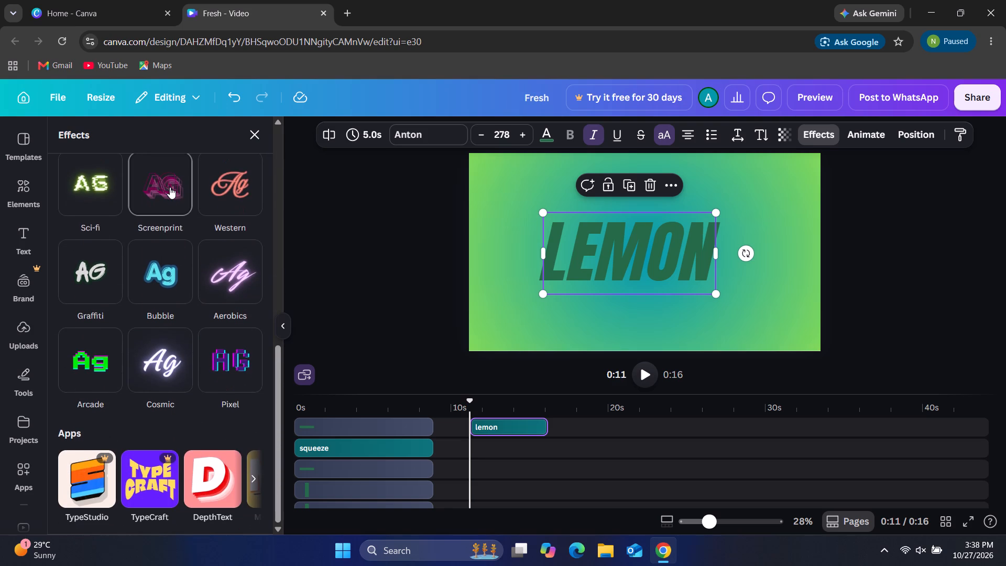
scroll(170, 187, up, 10)
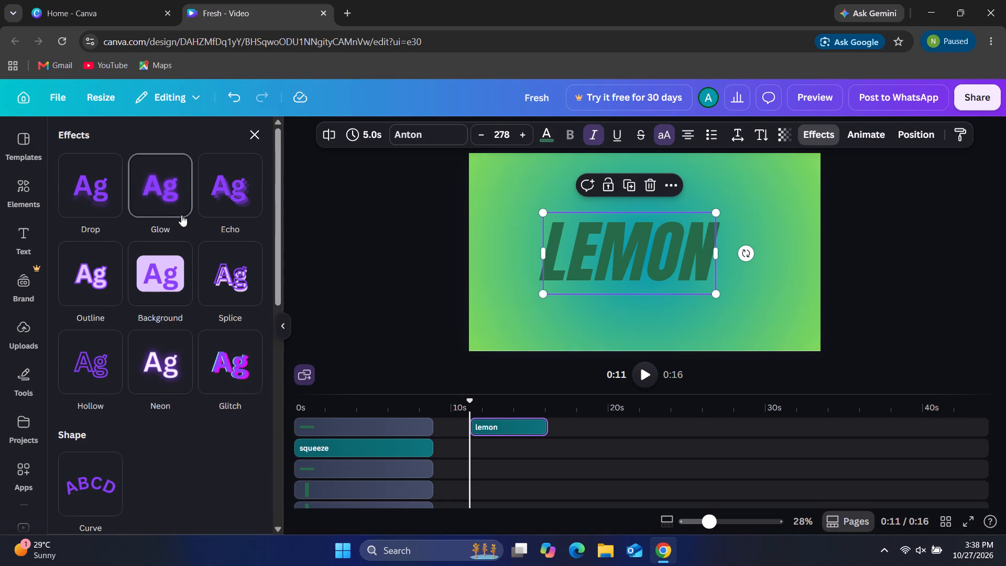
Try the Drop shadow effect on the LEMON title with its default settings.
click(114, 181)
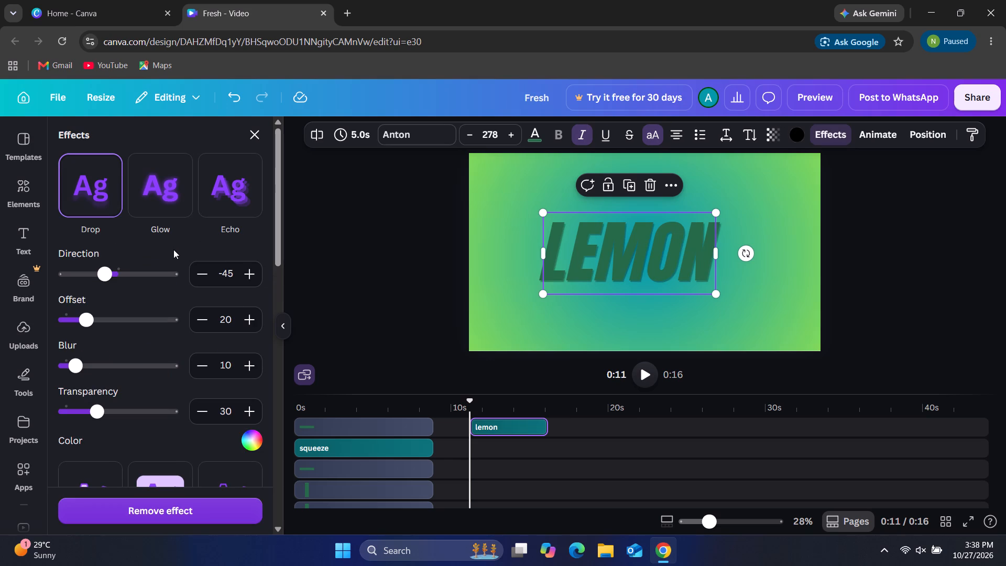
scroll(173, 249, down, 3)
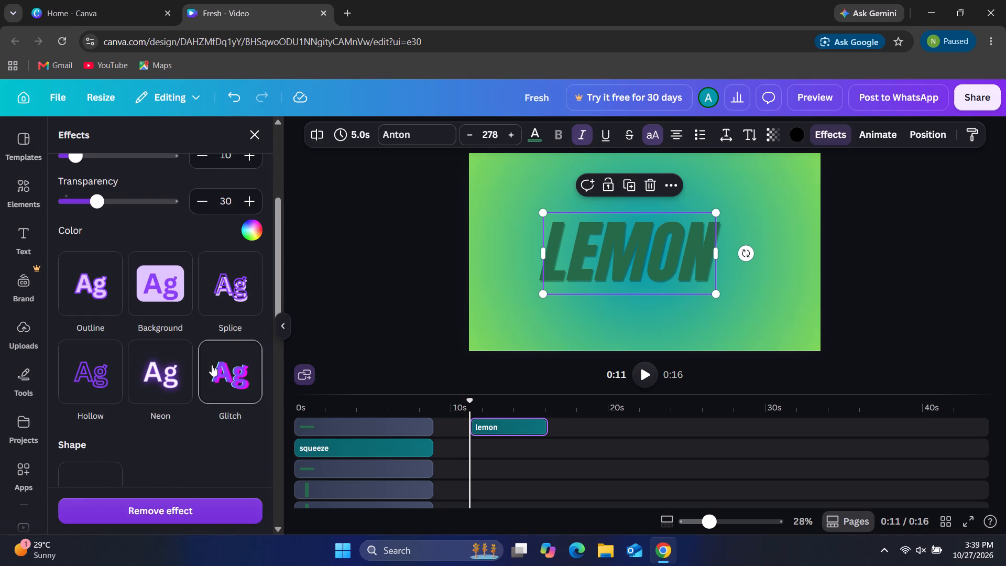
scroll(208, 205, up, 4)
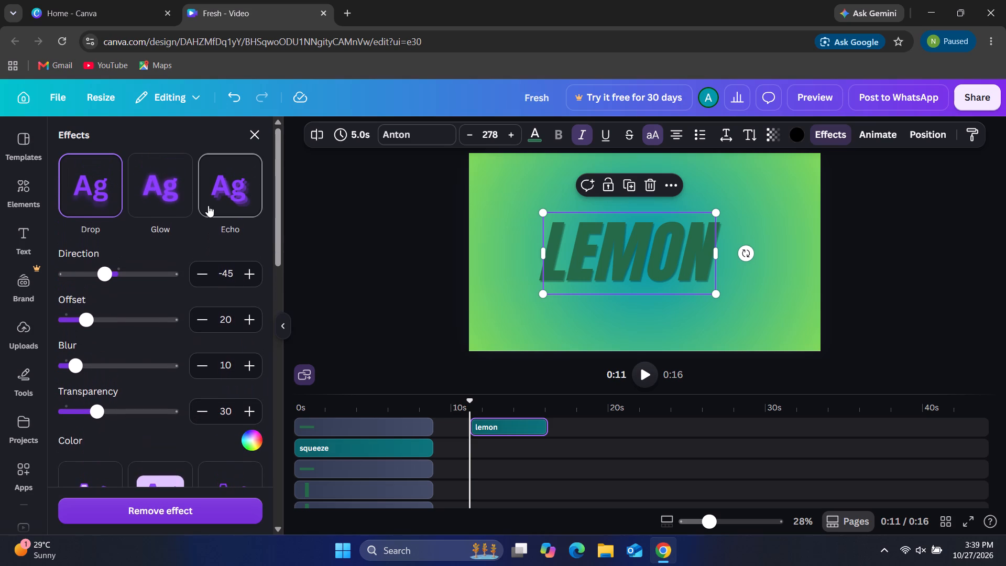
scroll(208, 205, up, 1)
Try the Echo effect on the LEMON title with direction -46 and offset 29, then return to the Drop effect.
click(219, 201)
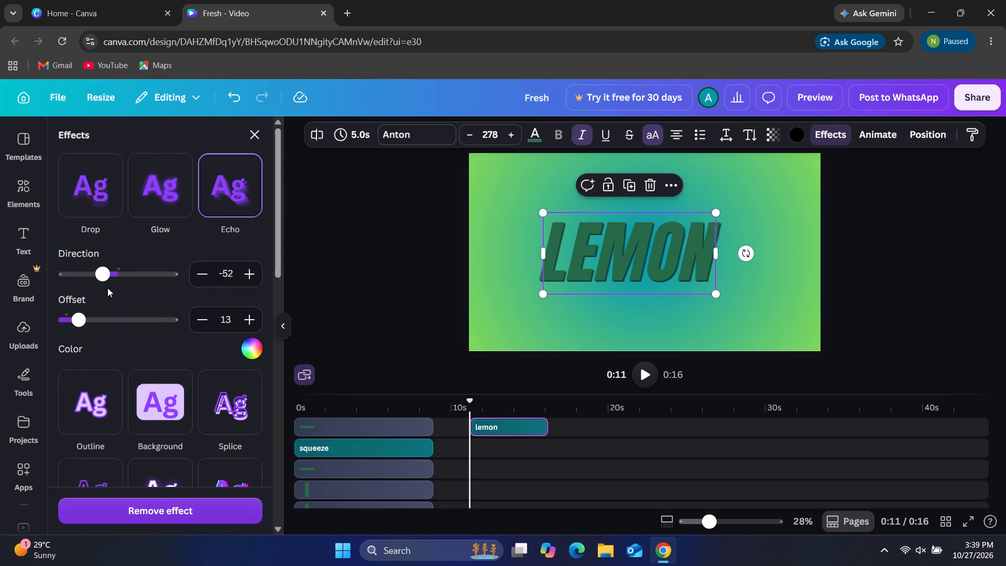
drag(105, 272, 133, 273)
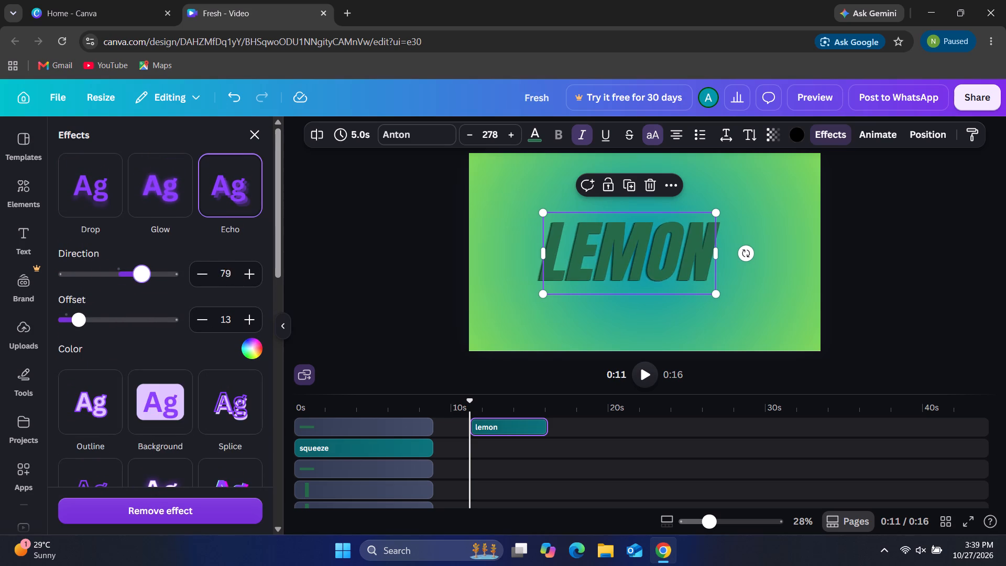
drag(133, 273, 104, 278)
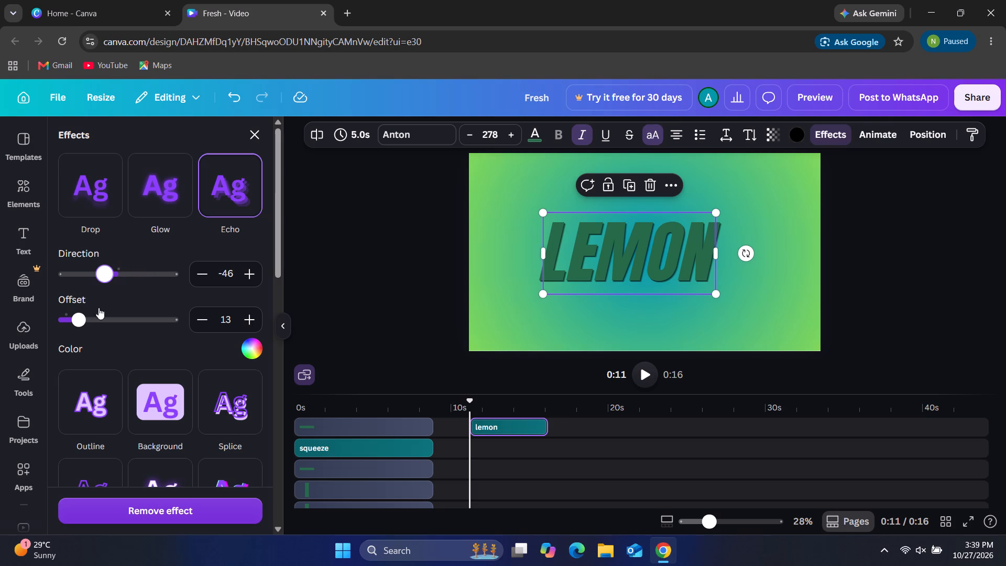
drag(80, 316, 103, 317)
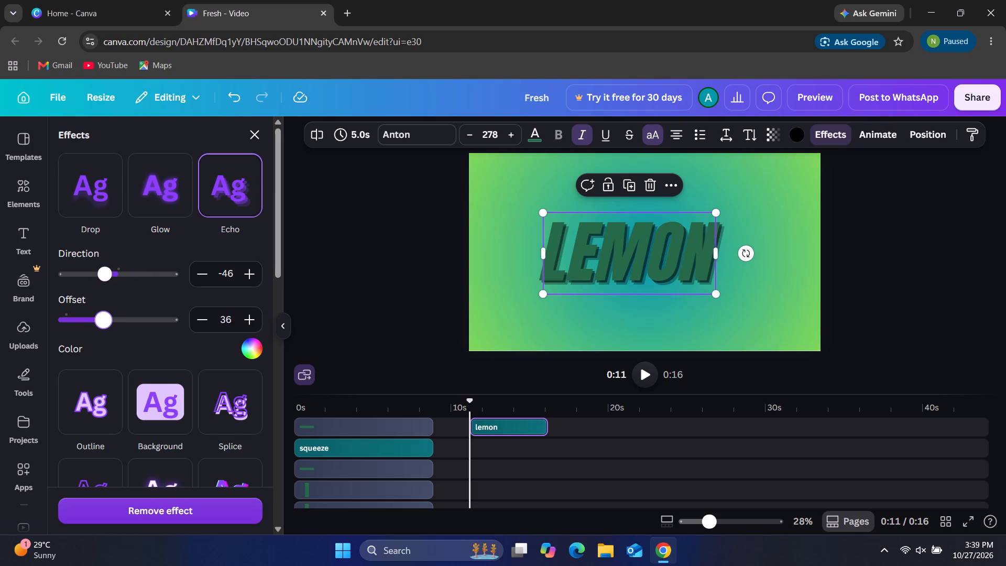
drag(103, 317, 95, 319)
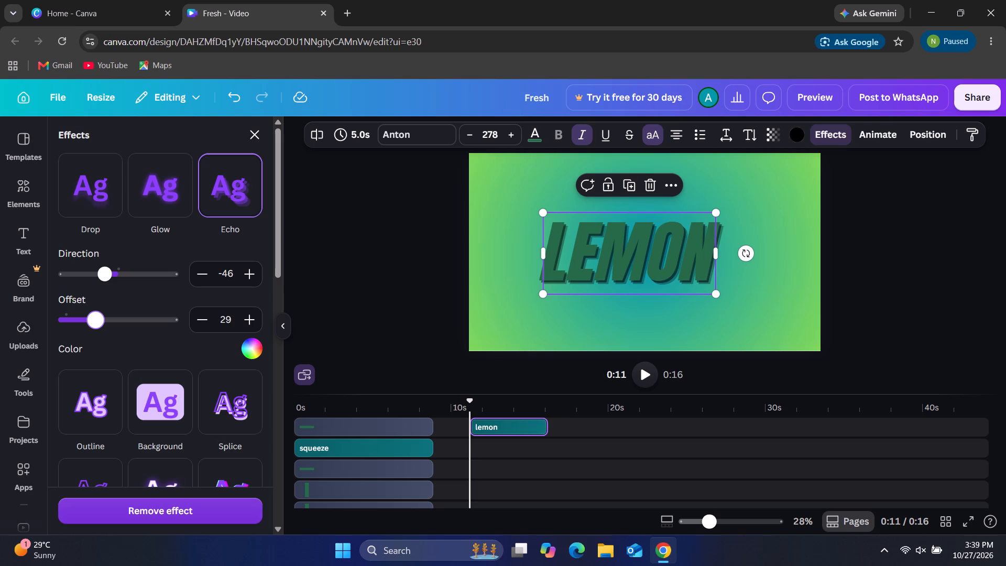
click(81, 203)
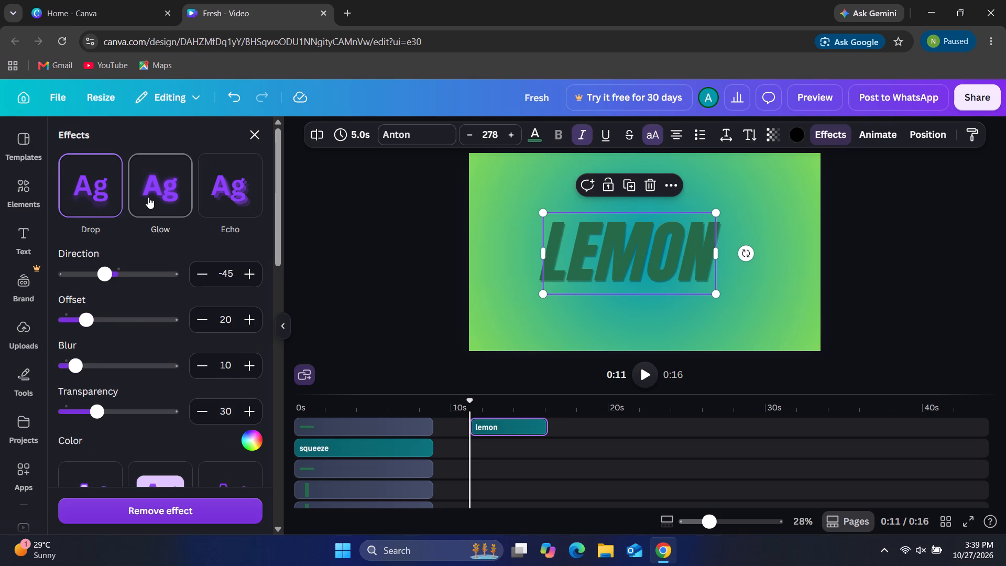
Apply the Glow effect to the LEMON title with an intensity of 62.
click(148, 197)
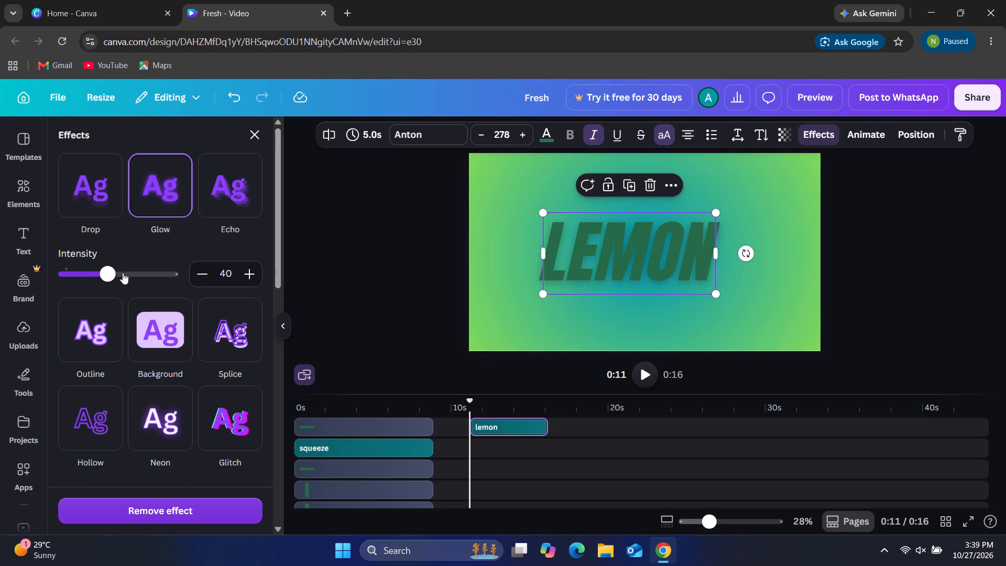
drag(111, 270, 133, 273)
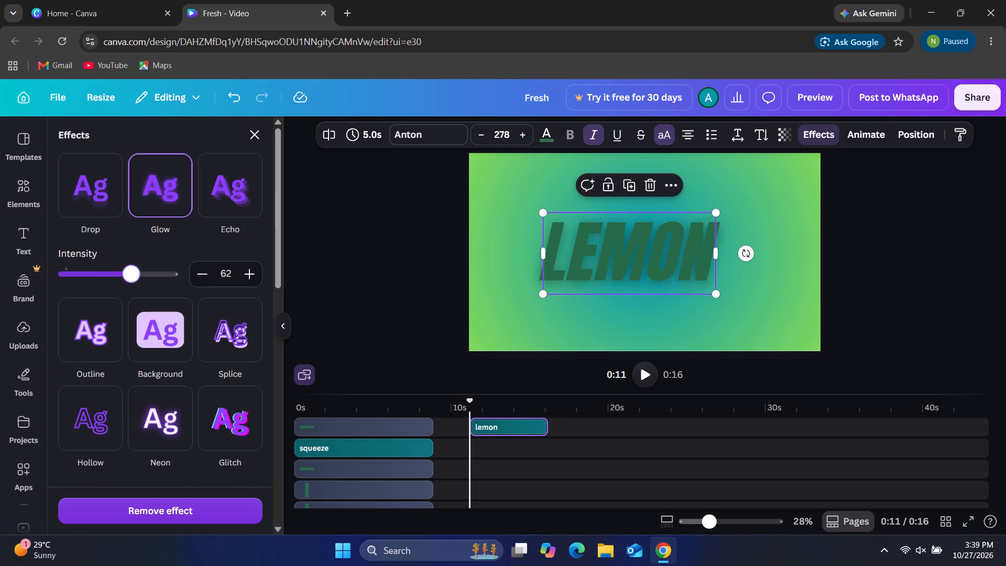
Set the Glow effect's intensity on the LEMON title to 61.
drag(133, 273, 134, 281)
drag(134, 281, 132, 286)
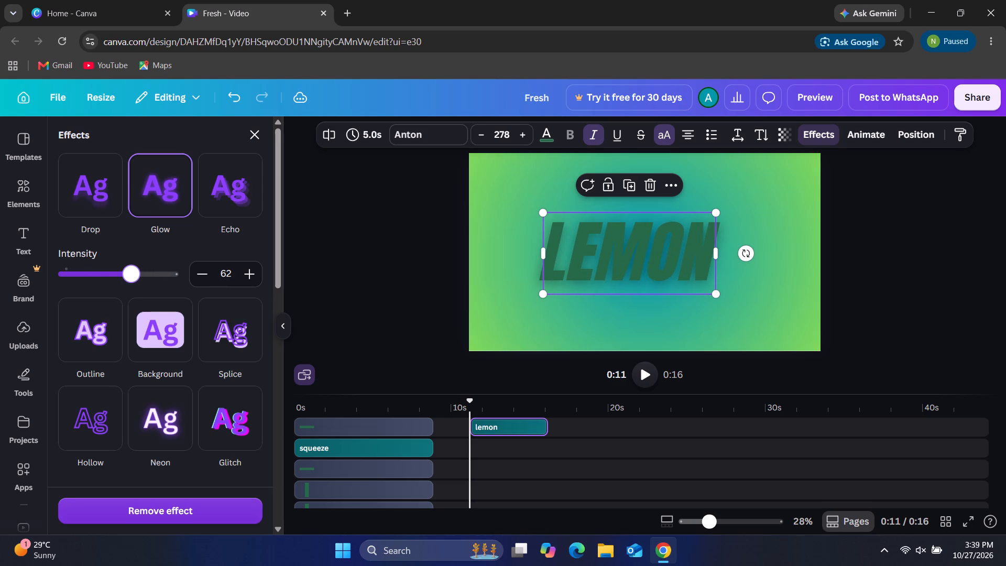
drag(132, 286, 130, 288)
double_click(566, 267)
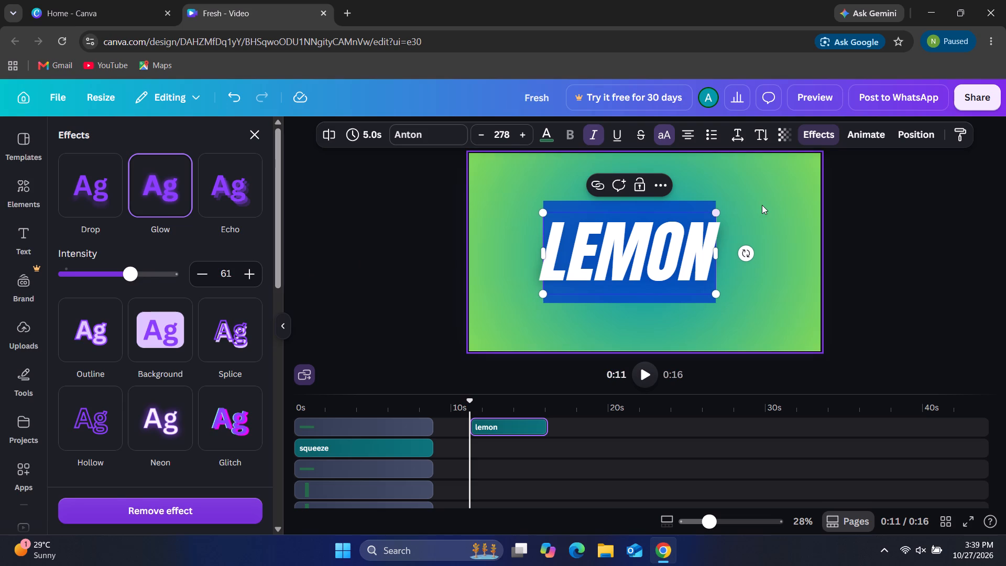
click(762, 205)
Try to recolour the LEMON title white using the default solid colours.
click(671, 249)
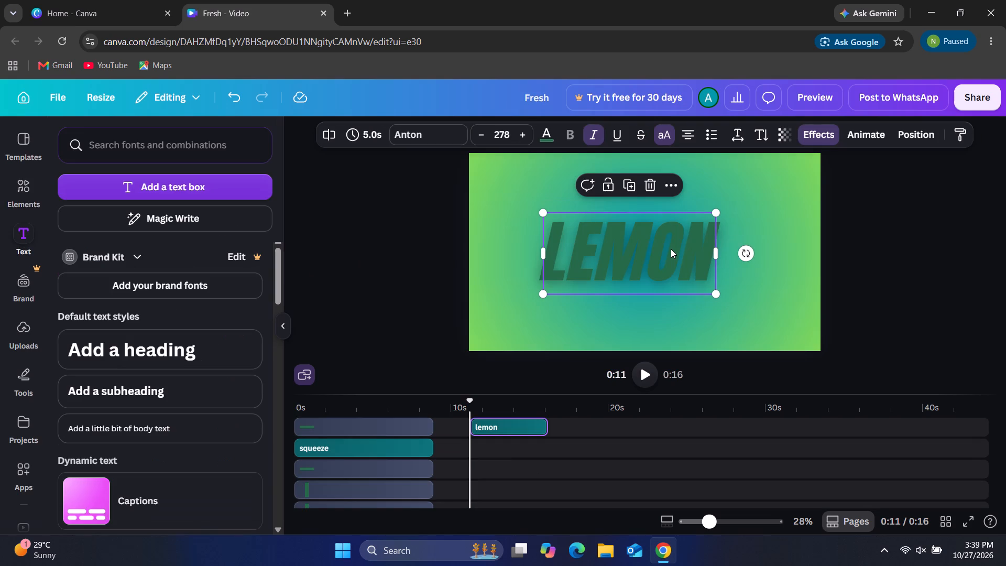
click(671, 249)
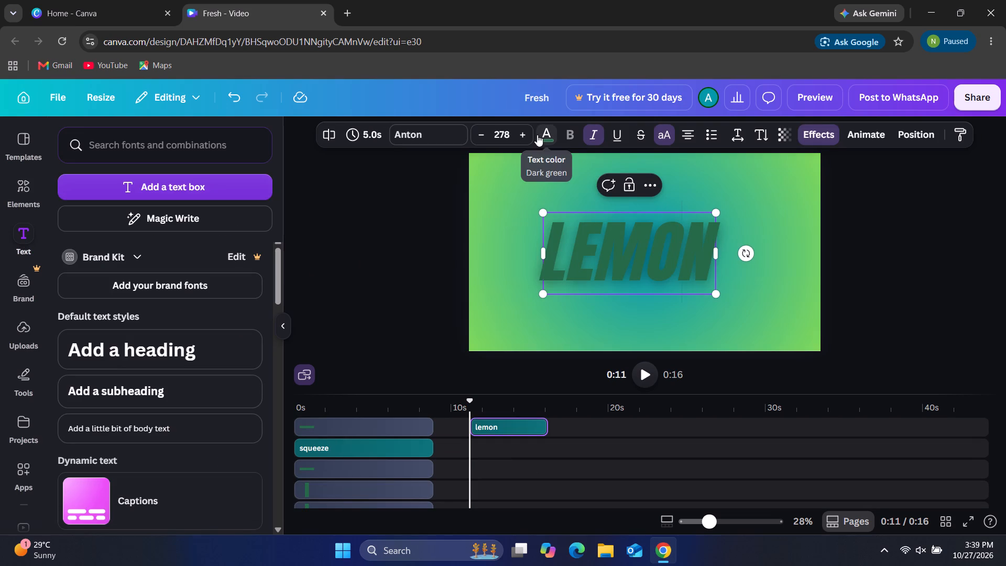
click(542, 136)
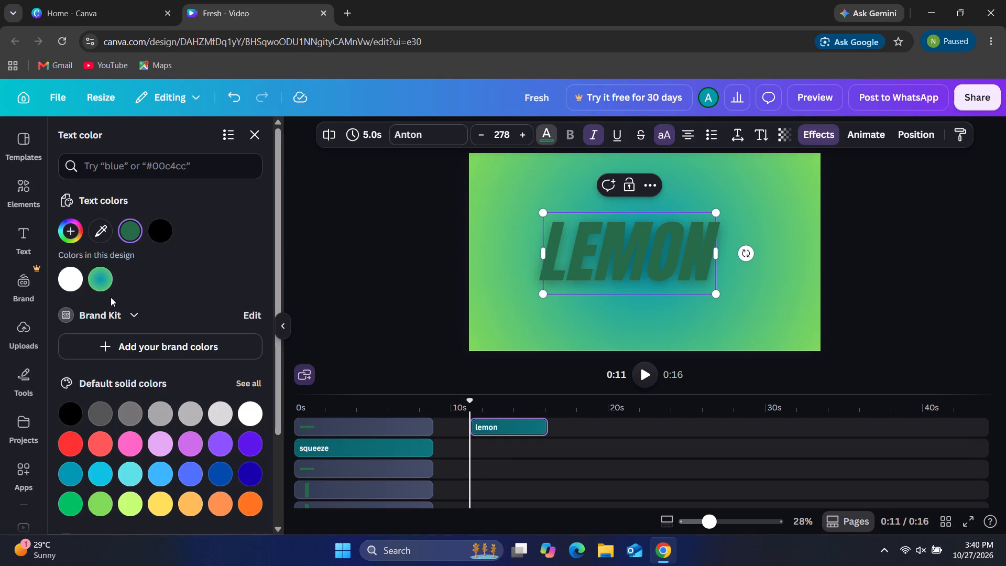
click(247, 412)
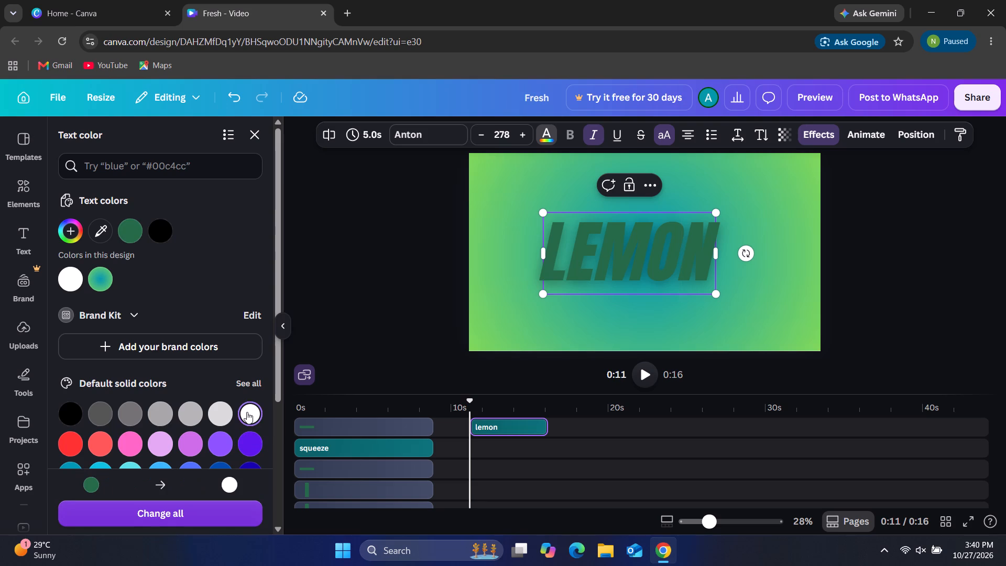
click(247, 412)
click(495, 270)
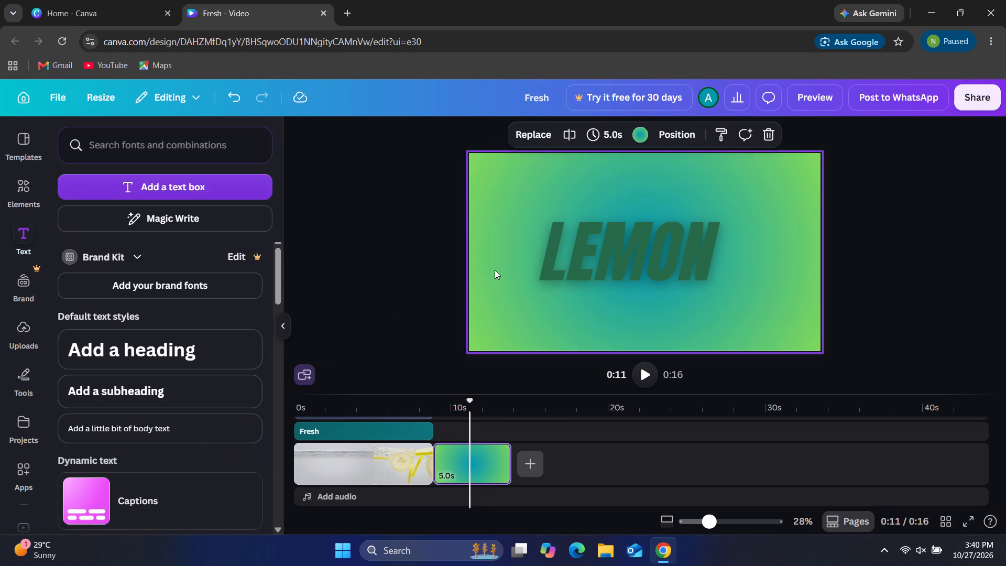
Recolour the LEMON title from the gradient clip to white (#ffffff), applying the colour change to all matching elements.
scroll(578, 473, up, 3)
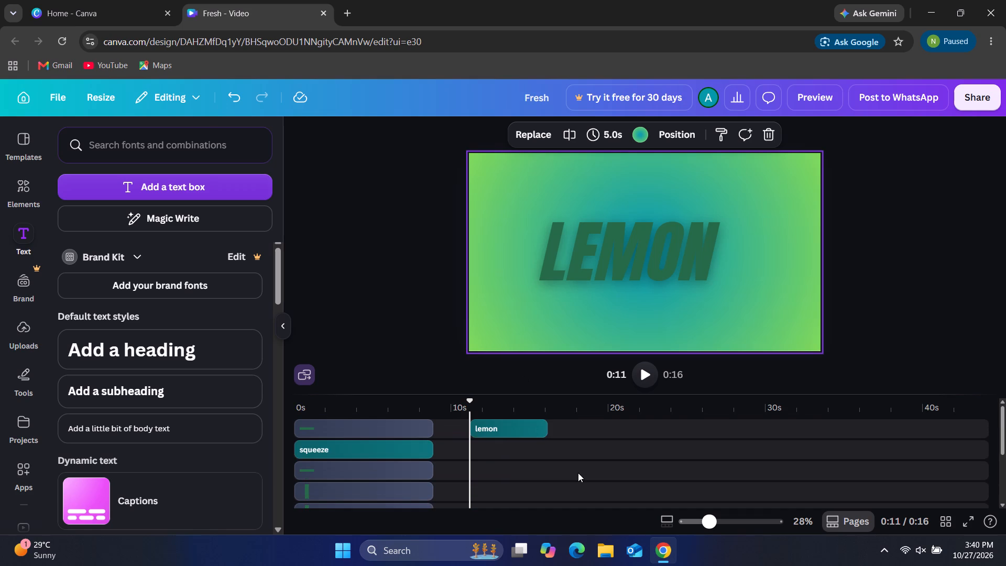
click(523, 427)
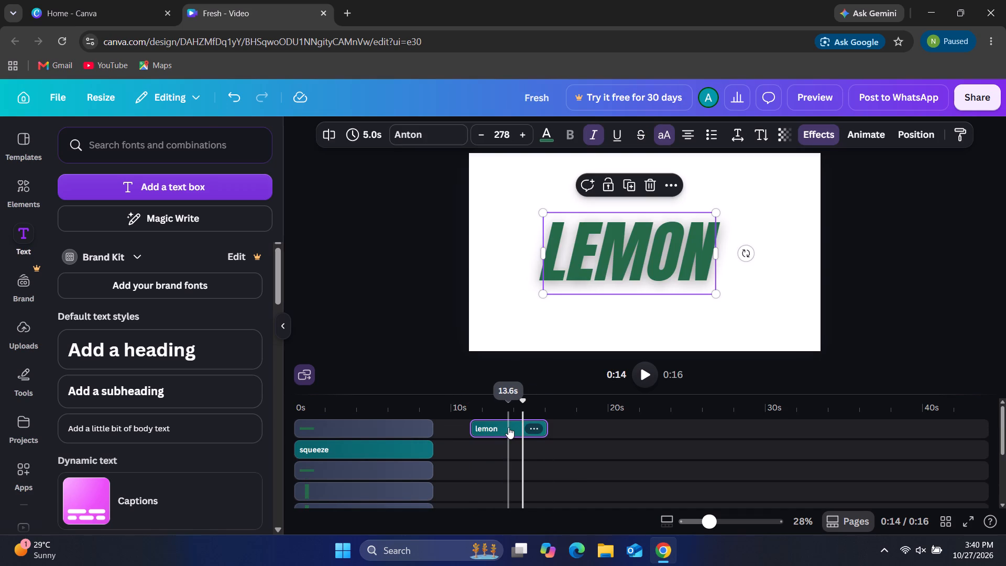
click(505, 427)
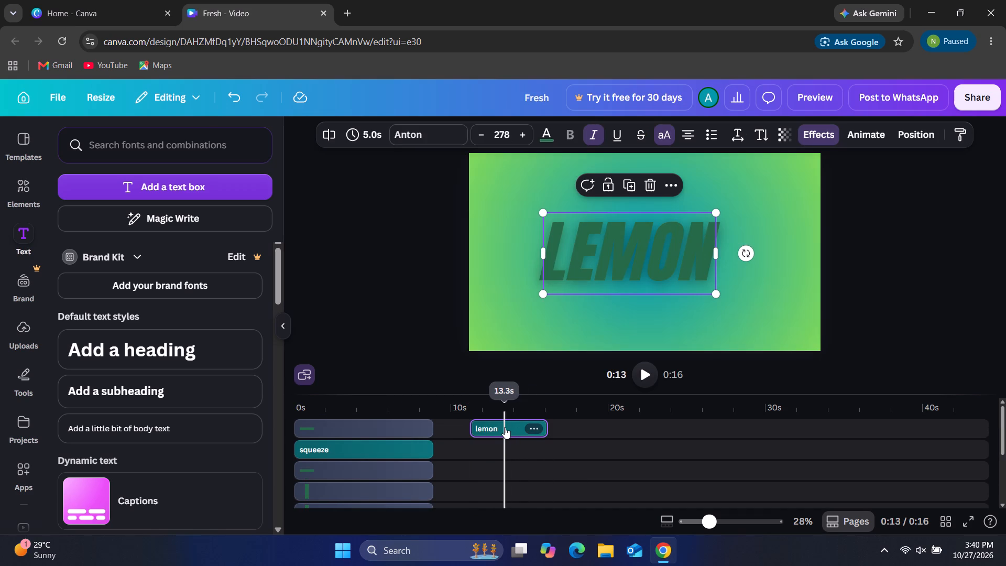
click(505, 427)
click(516, 426)
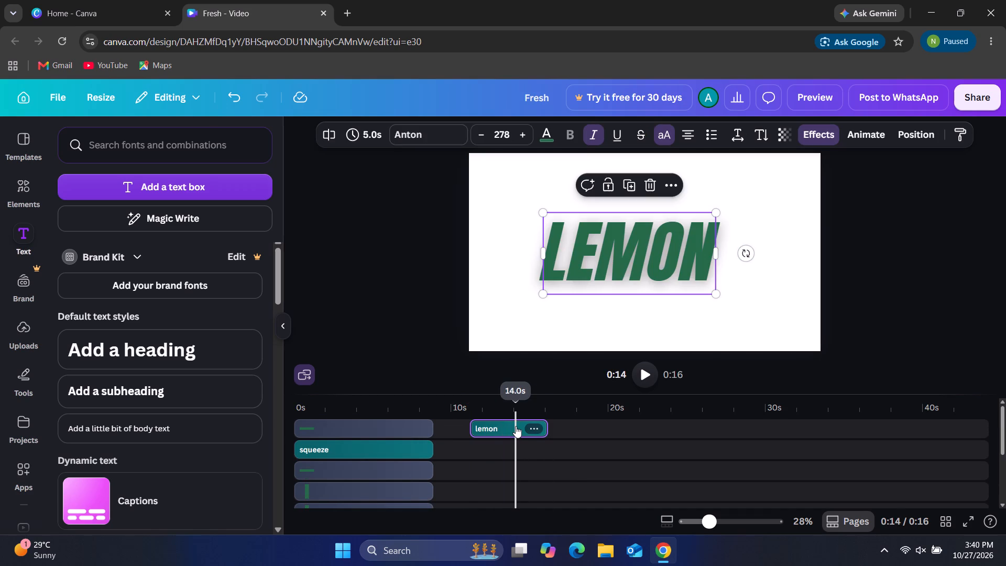
scroll(515, 426, down, 2)
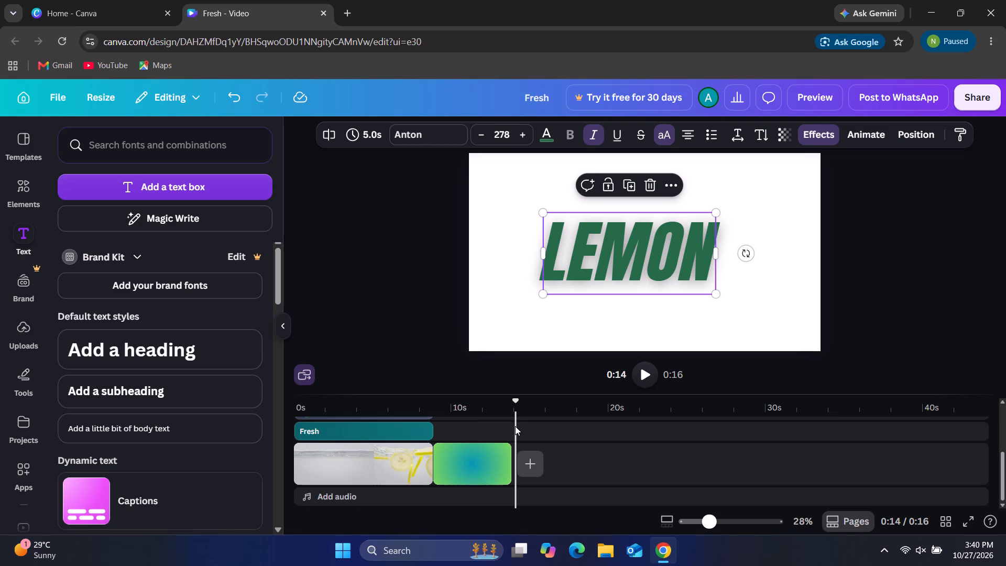
scroll(515, 426, up, 2)
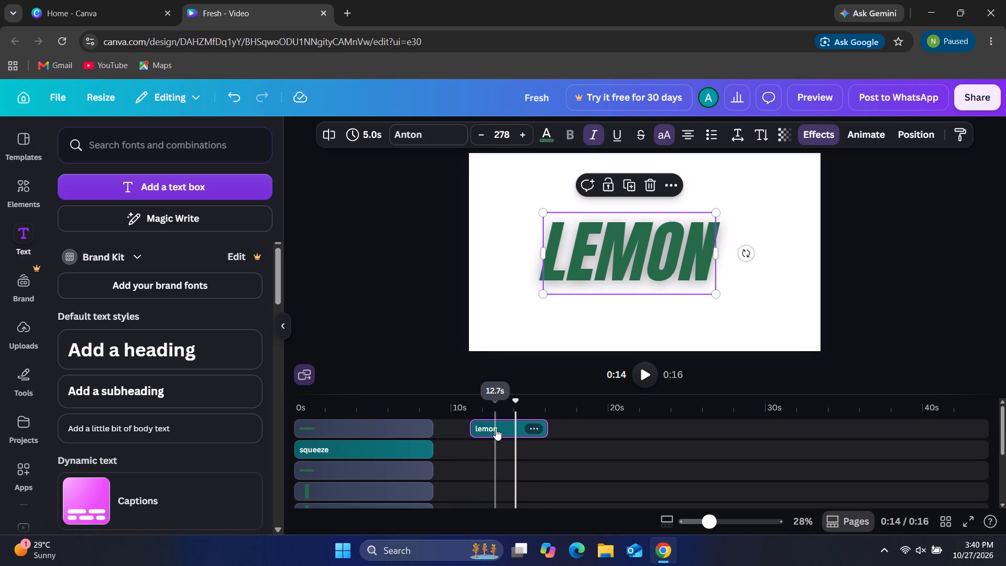
click(496, 429)
click(638, 247)
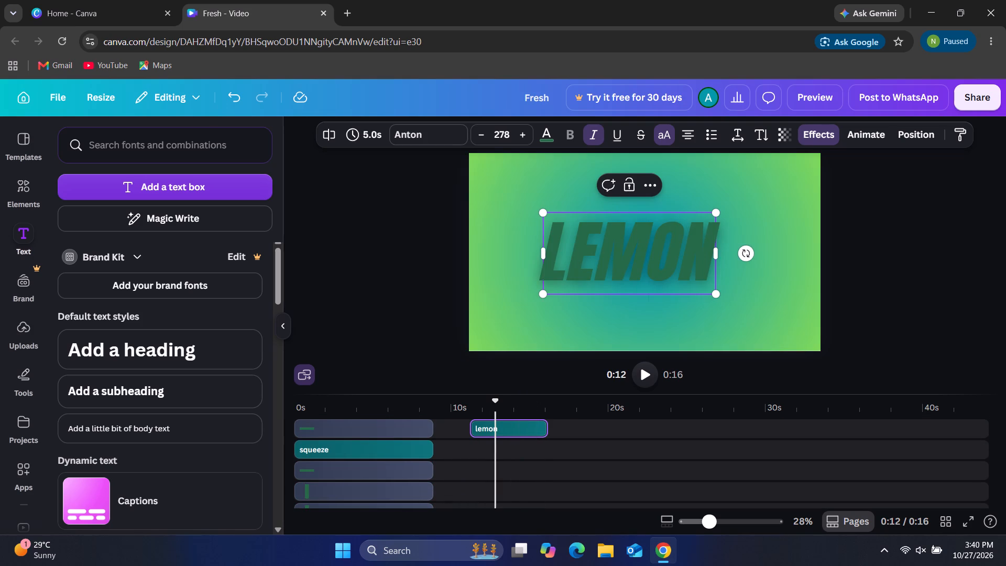
click(620, 258)
click(545, 130)
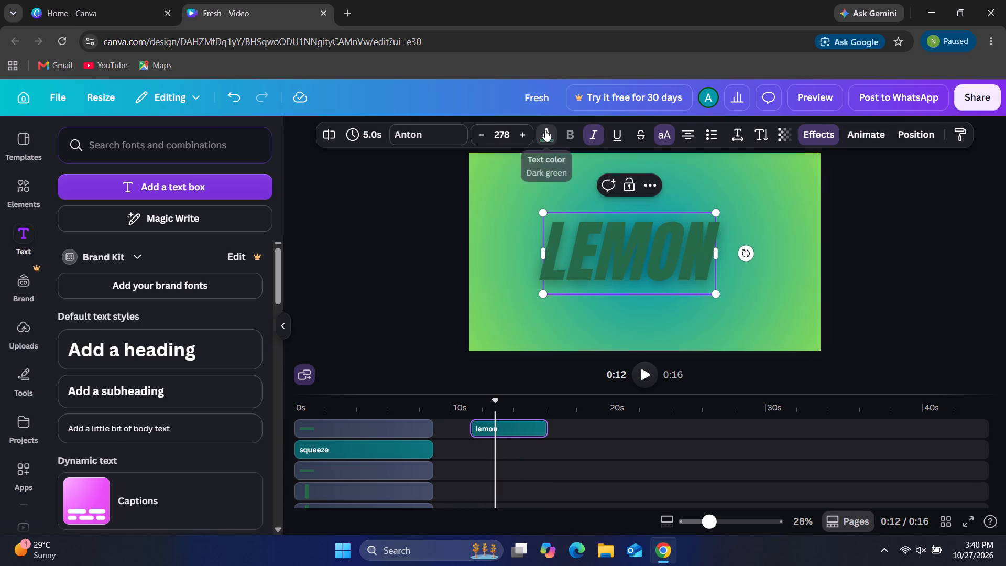
click(70, 273)
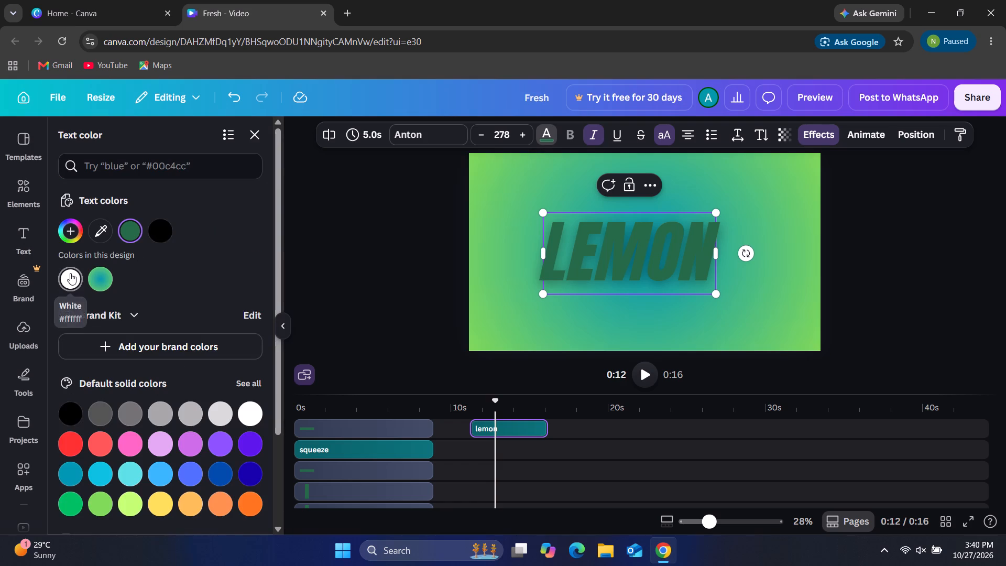
click(170, 515)
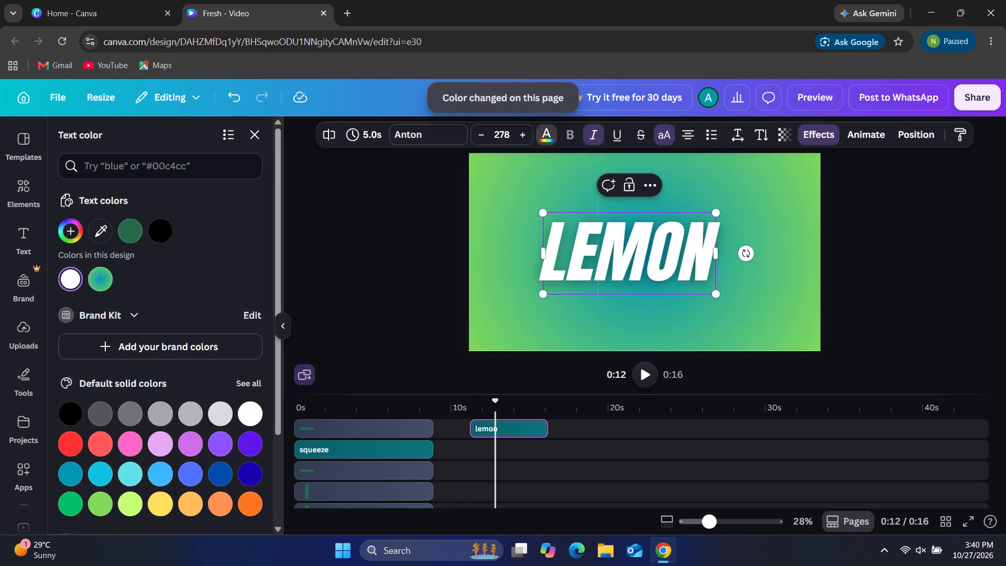
Move the white LEMON title up into the upper part of the gradient frame.
scroll(602, 301, down, 2)
scroll(684, 434, down, 1)
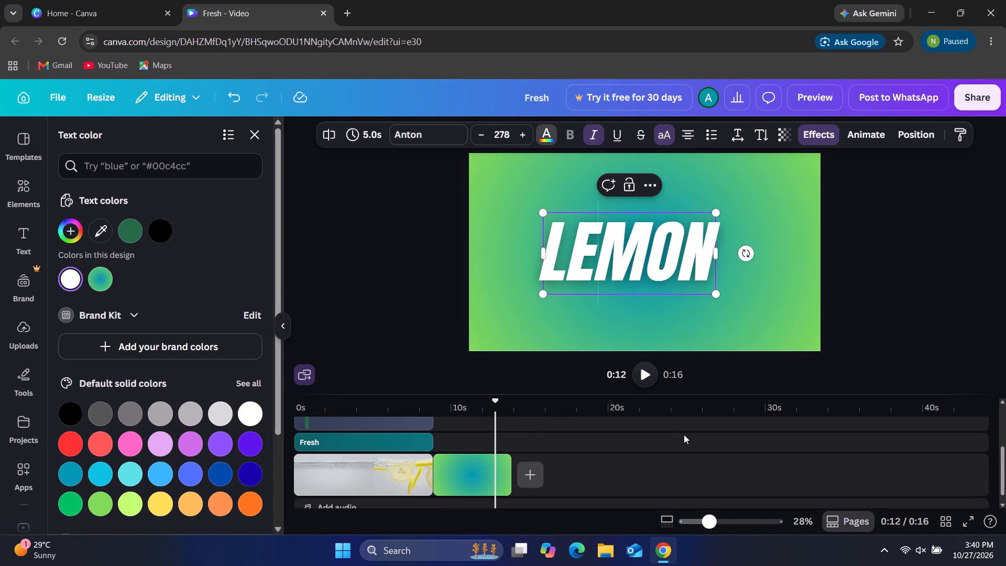
scroll(684, 434, down, 1)
scroll(684, 434, up, 3)
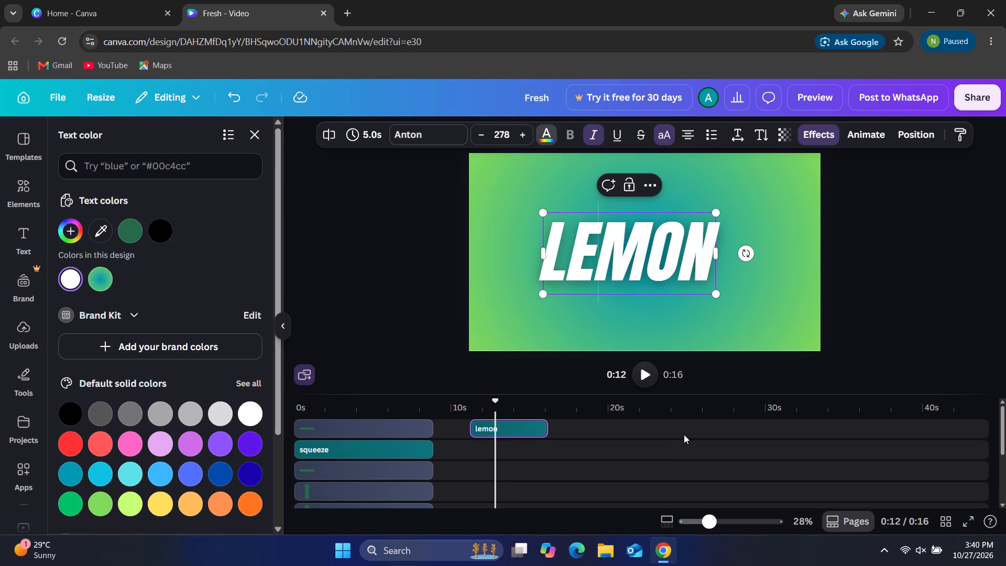
click(643, 267)
drag(643, 267, 640, 240)
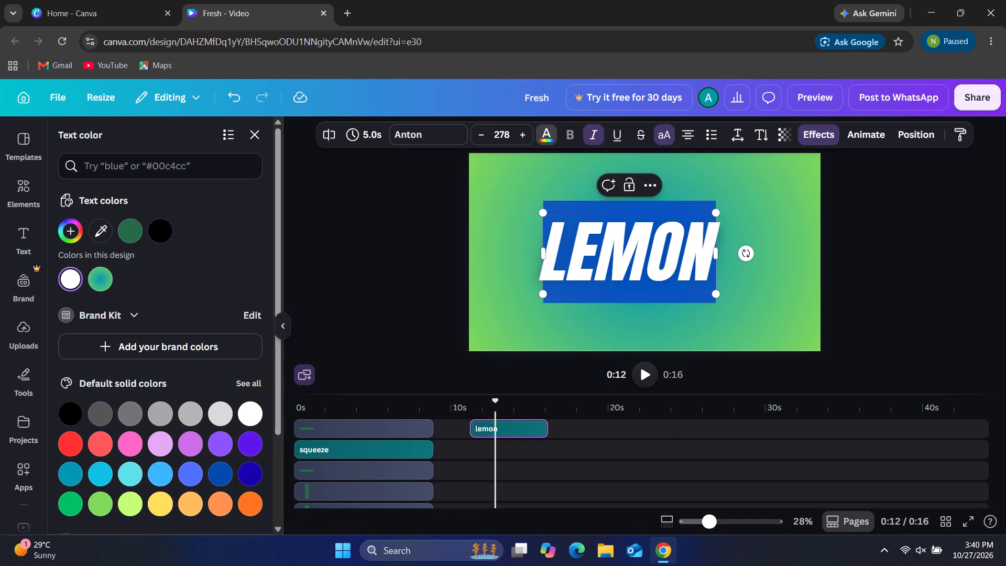
drag(640, 240, 638, 237)
click(769, 226)
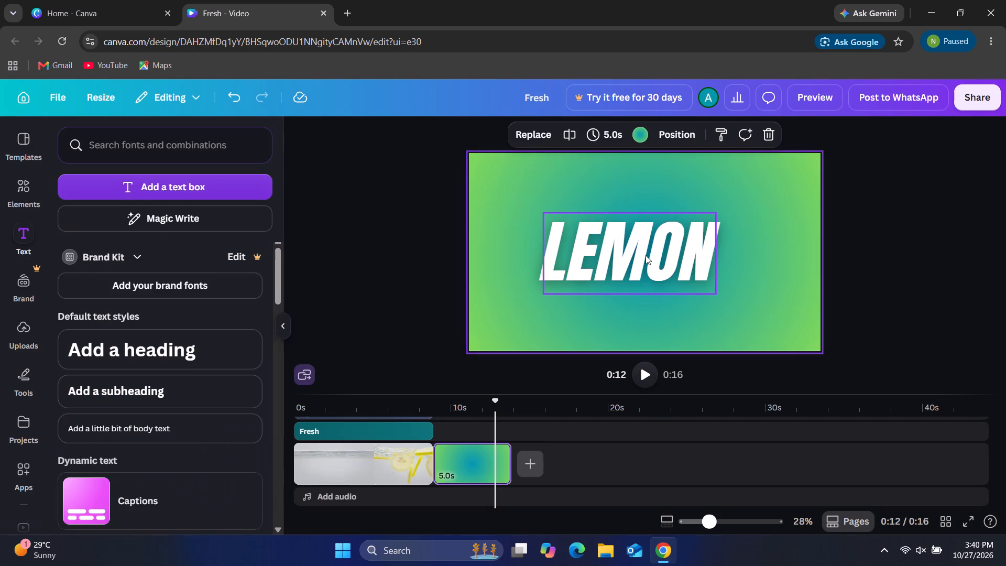
drag(646, 255, 643, 214)
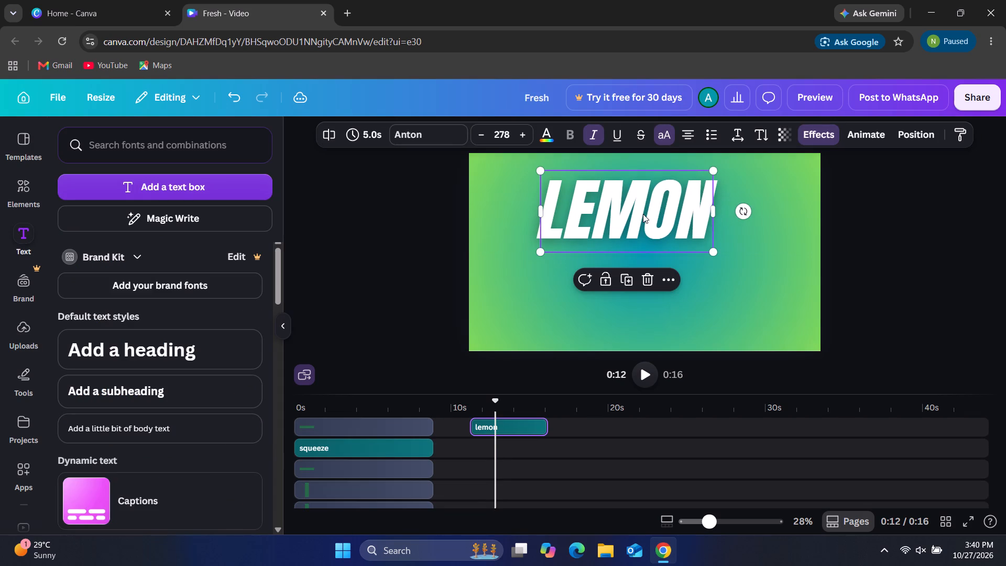
Duplicate the LEMON title and place the copy directly beneath the original, aligned to its centre.
click(627, 279)
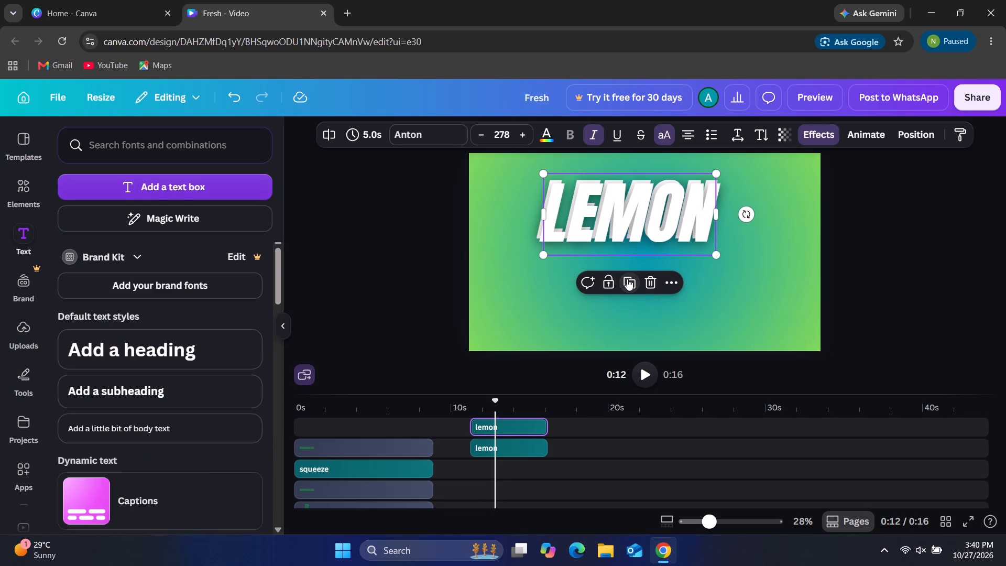
drag(629, 231, 625, 296)
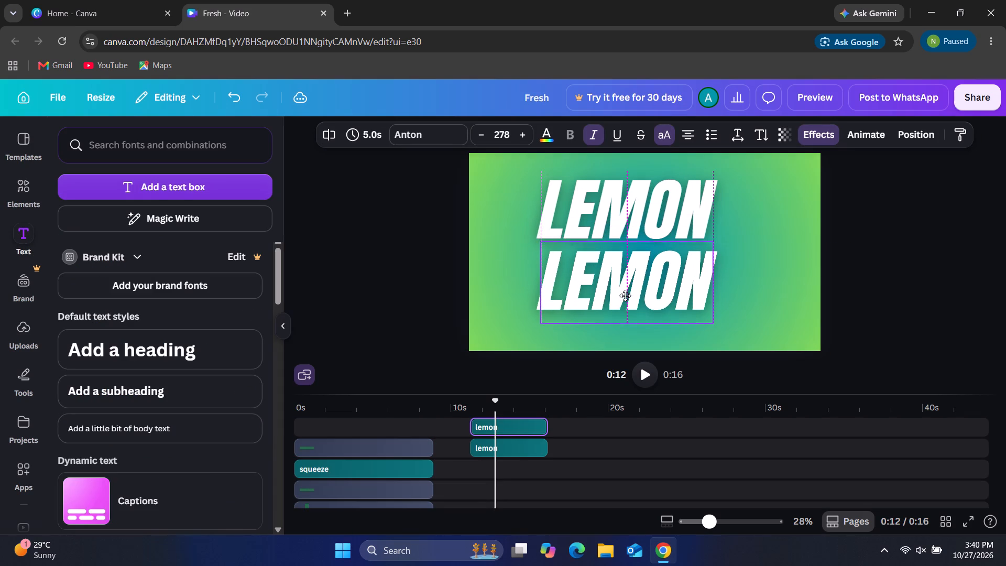
drag(625, 296, 624, 293)
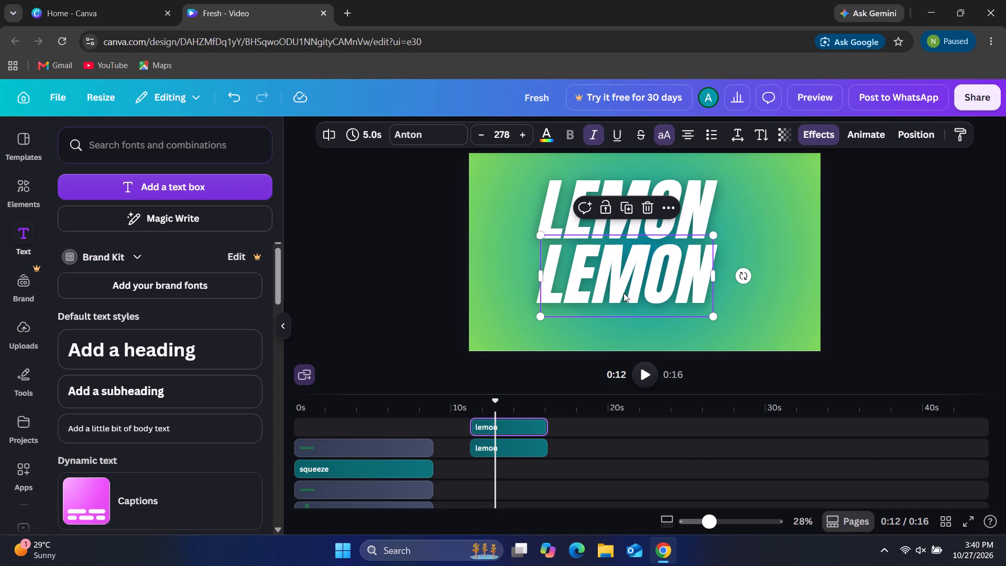
Replace the text of the lower LEMON copy with "juice".
double_click(680, 287)
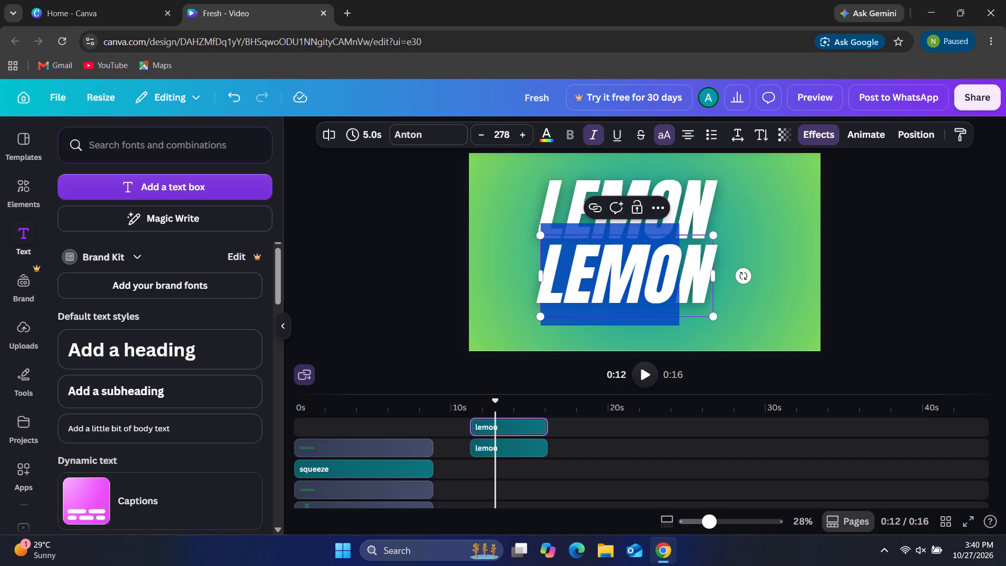
double_click(695, 285)
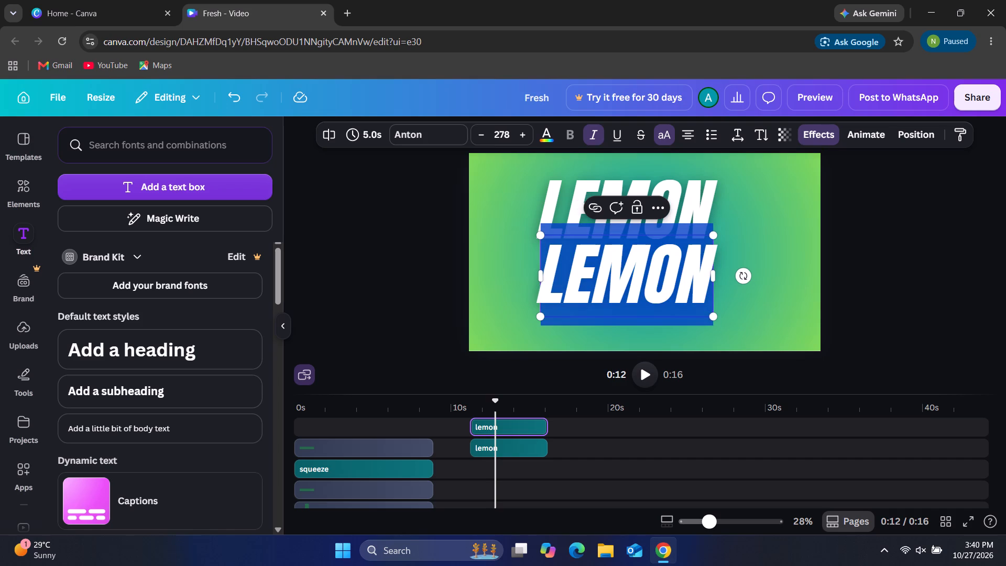
key(BackSpace)
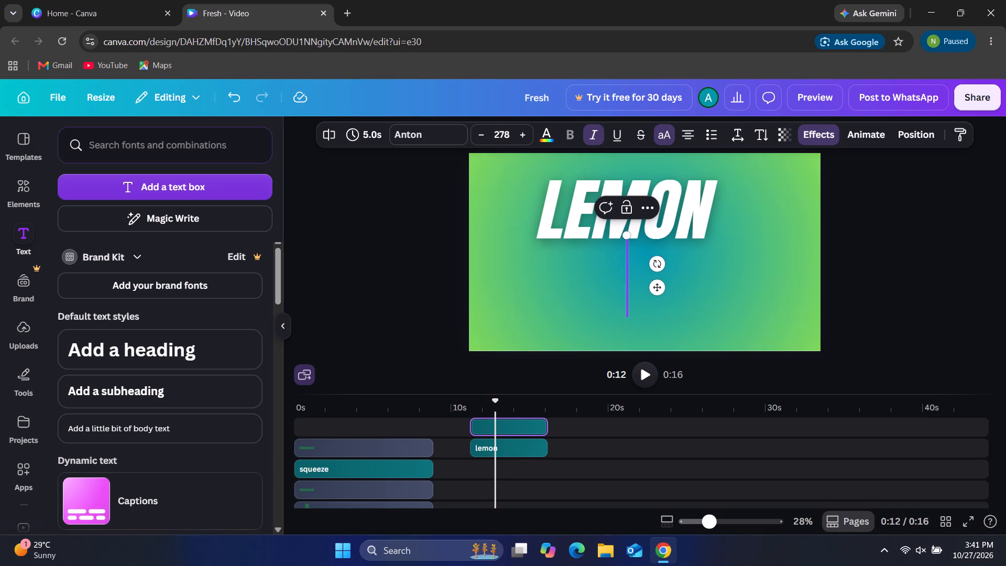
text(juice)
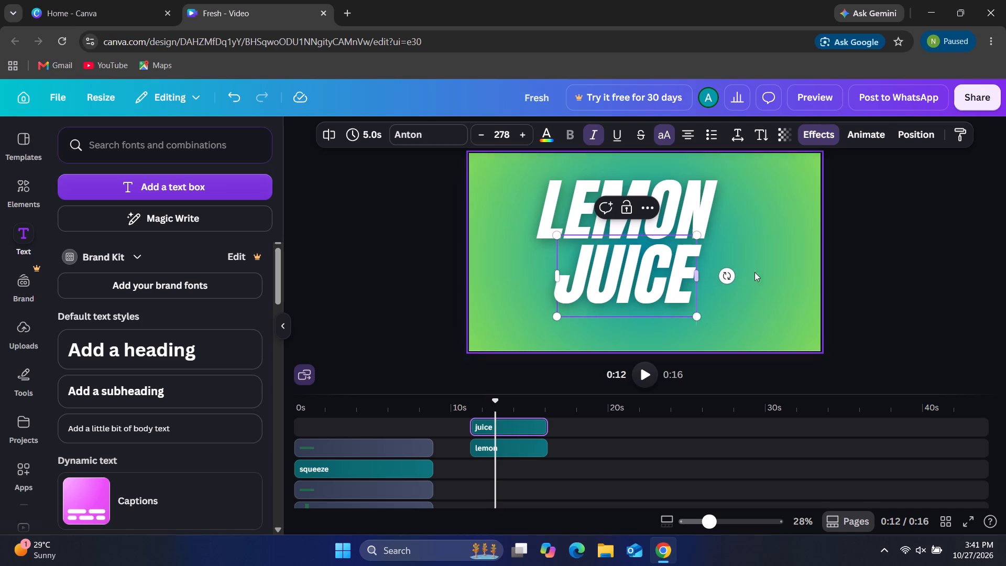
Shrink the JUICE title to font size 257 and move it up so it tucks under the LEMON title.
drag(657, 289, 642, 289)
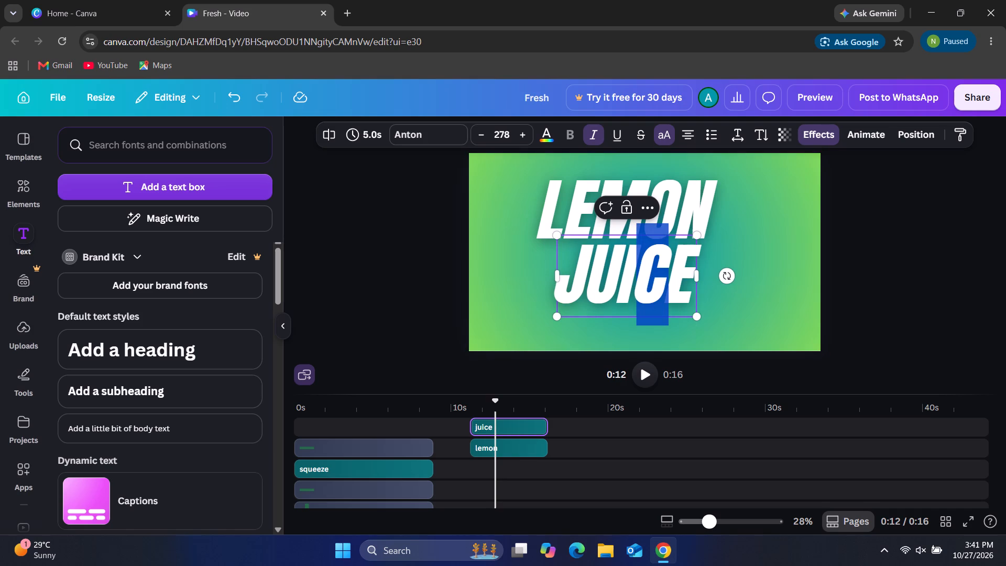
drag(642, 289, 636, 285)
click(761, 307)
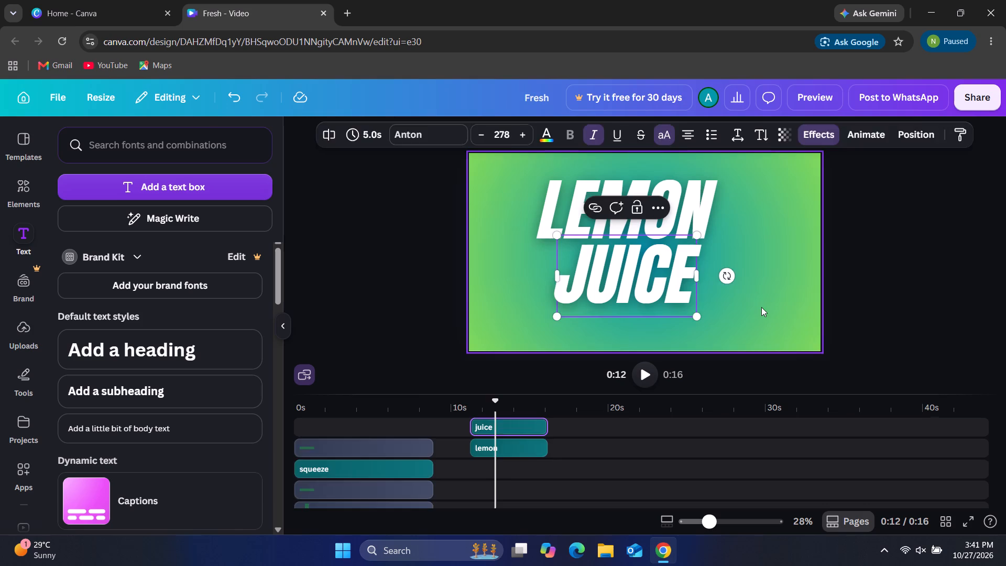
click(647, 296)
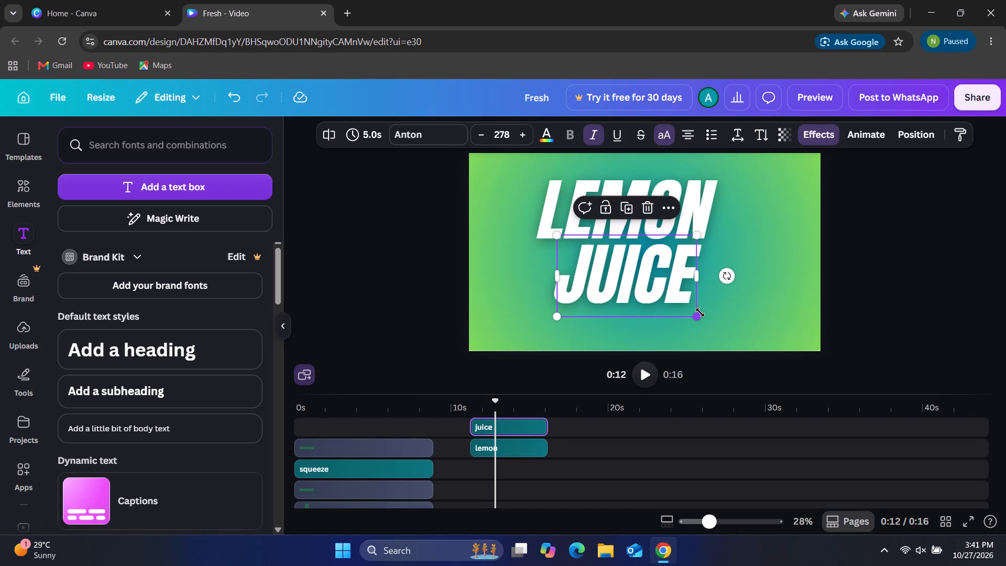
drag(700, 312, 690, 304)
drag(646, 286, 630, 280)
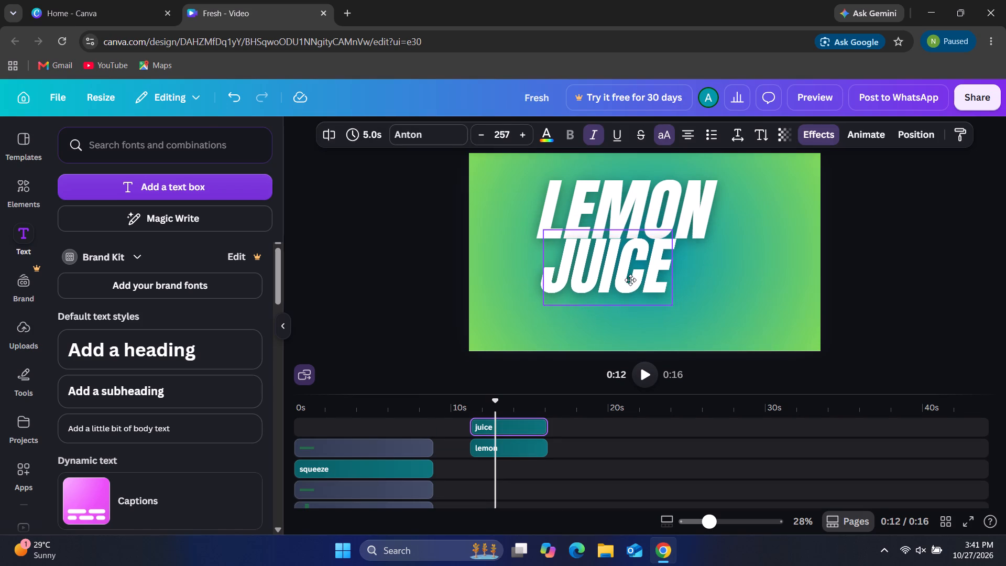
drag(630, 280, 637, 279)
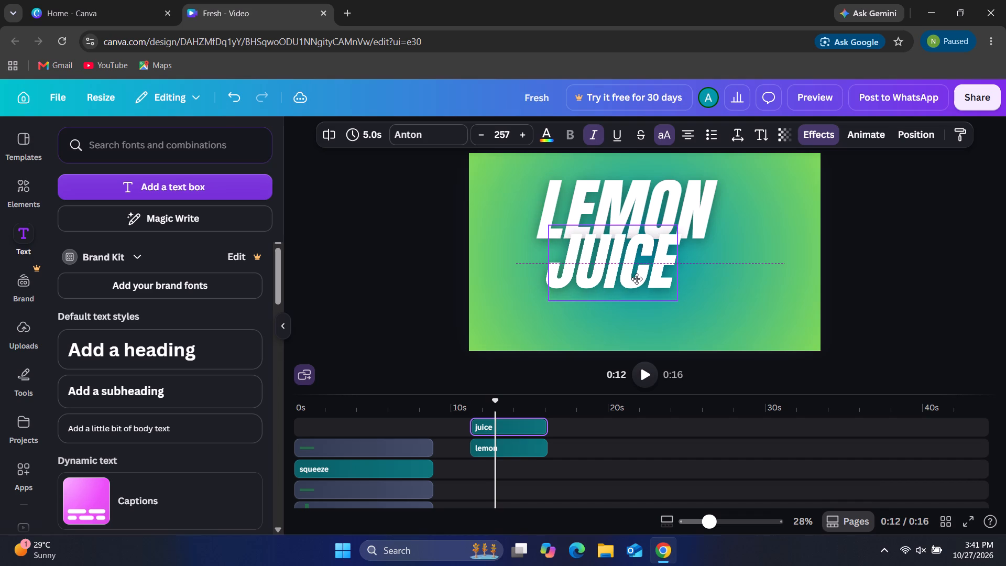
drag(637, 279, 637, 277)
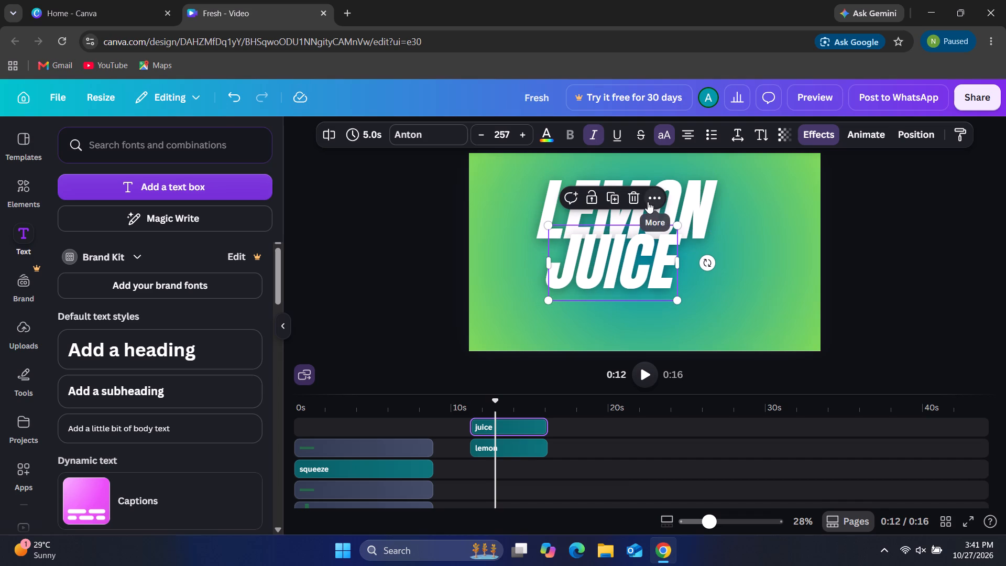
Send the JUICE title backward one layer so it sits behind the LEMON title.
click(648, 202)
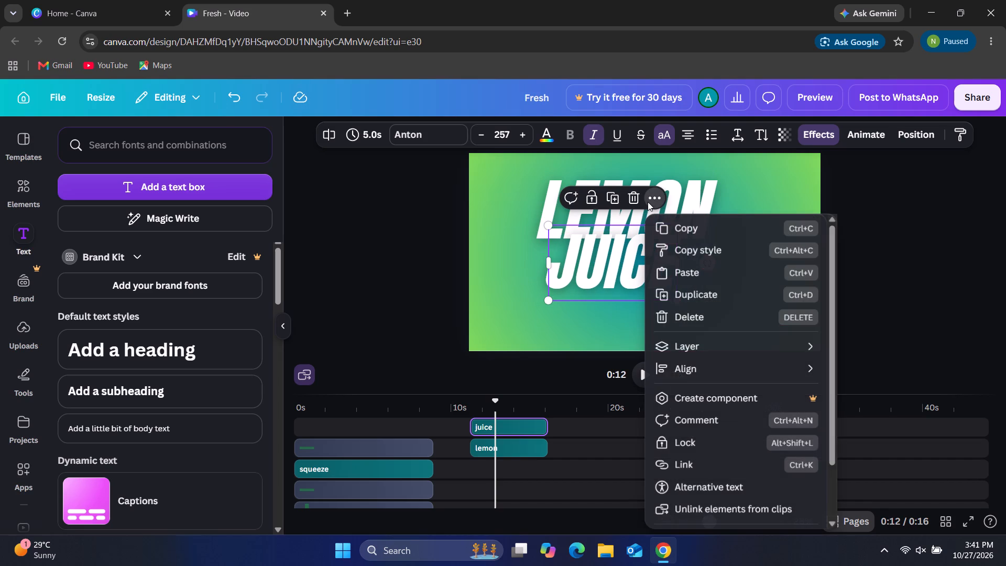
click(712, 345)
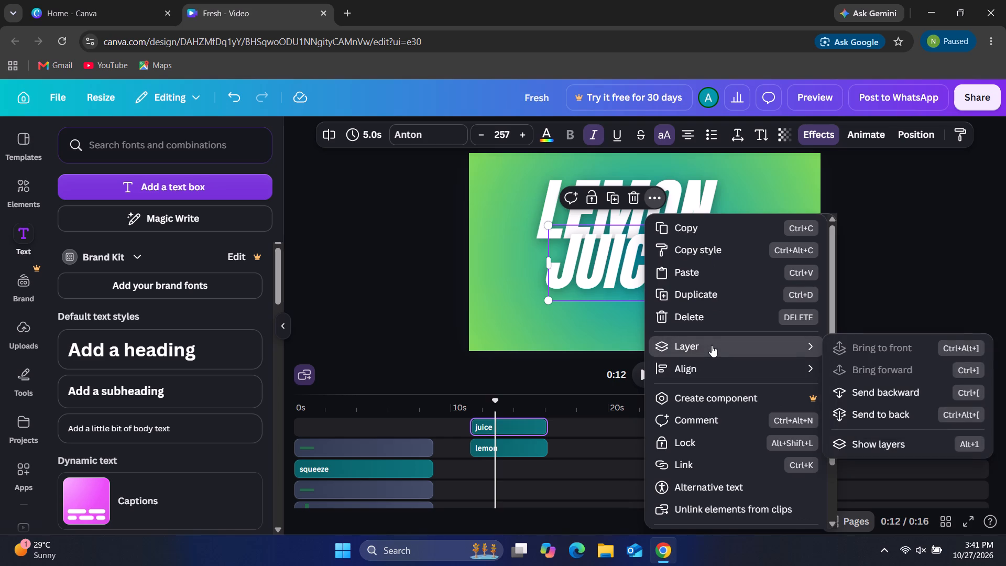
click(865, 394)
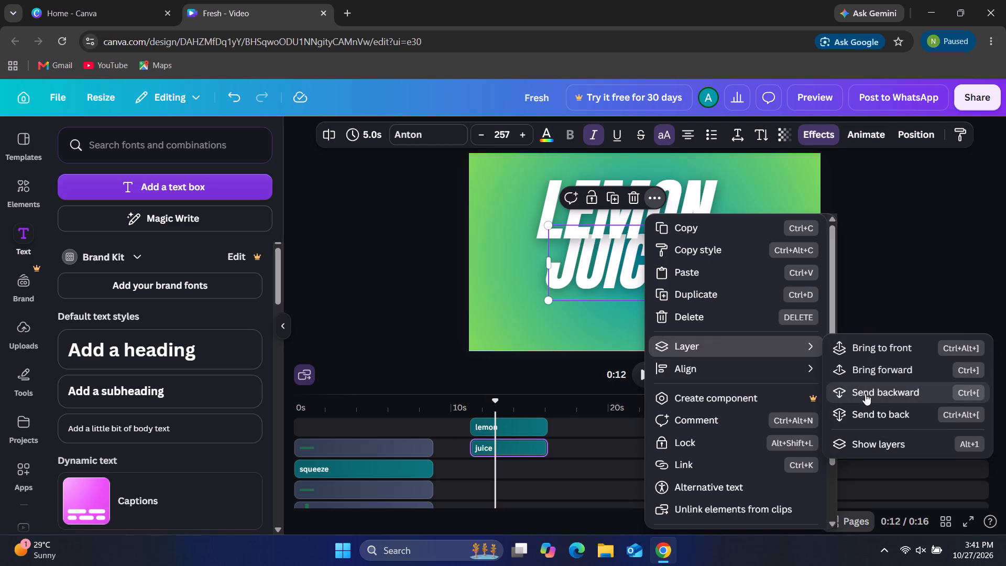
click(622, 340)
Select the JUICE and LEMON titles together and rotate them to about -31°.
click(626, 266)
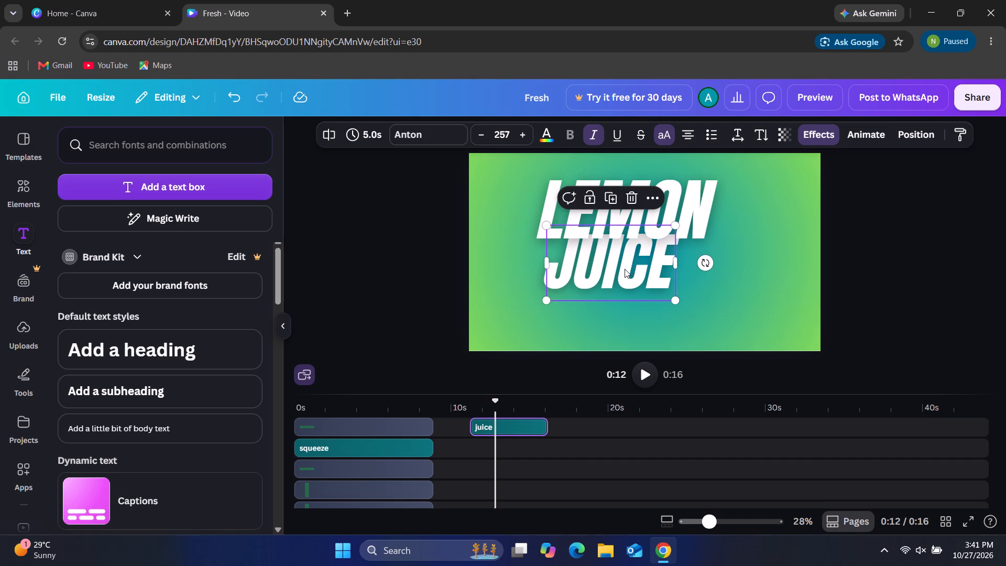
click(625, 269)
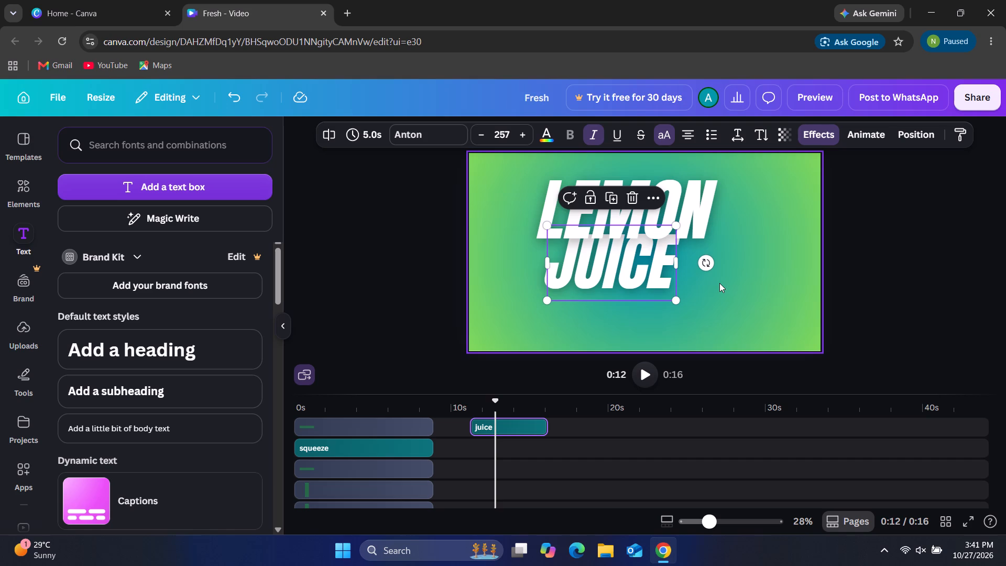
shift+click(668, 200)
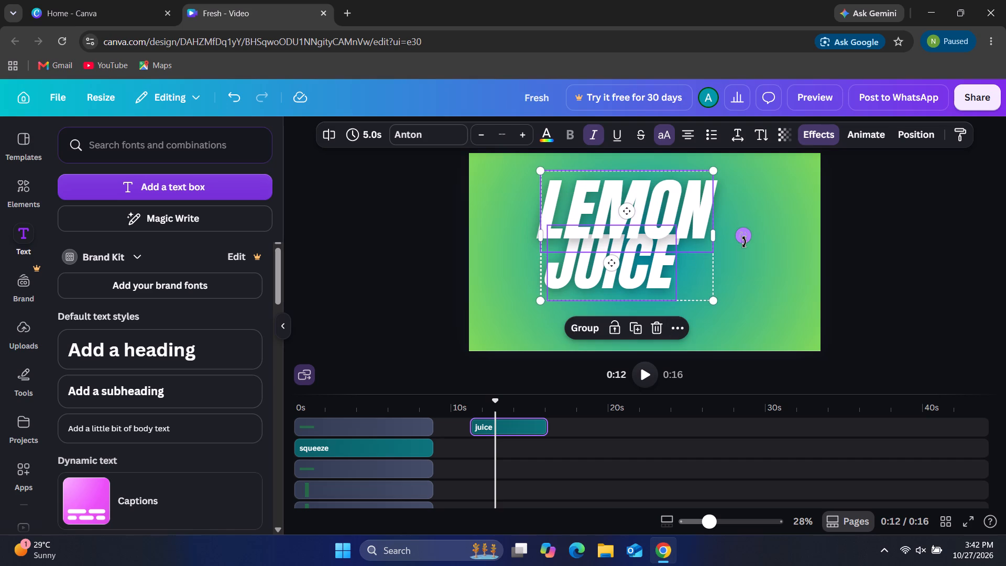
shift+drag(744, 242, 715, 195)
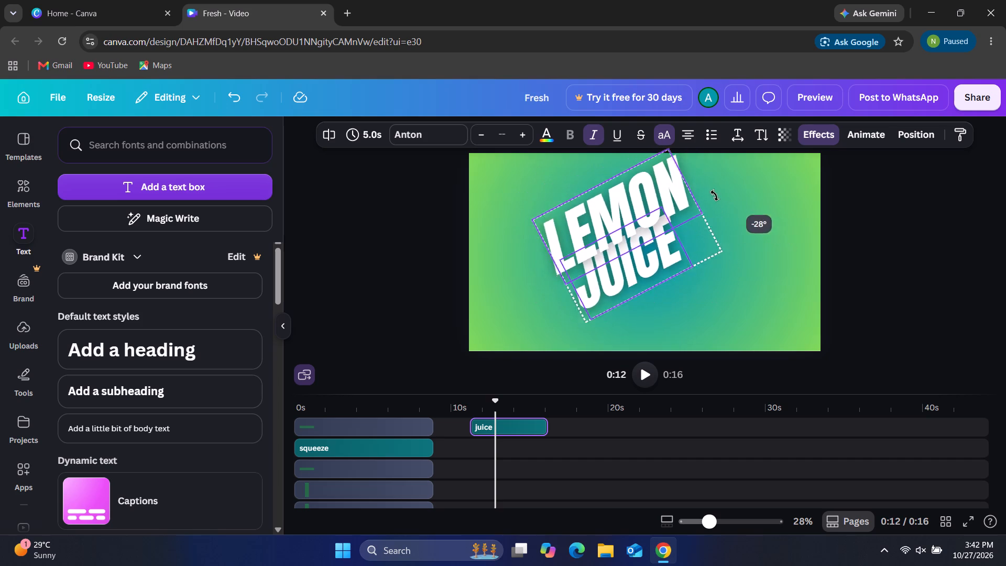
shift+drag(715, 195, 720, 184)
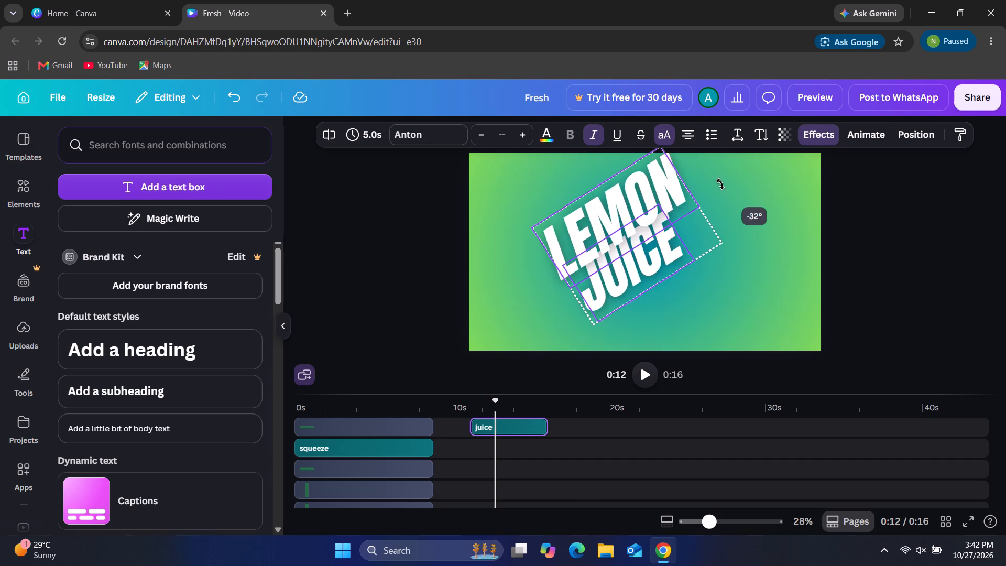
shift+drag(720, 184, 716, 190)
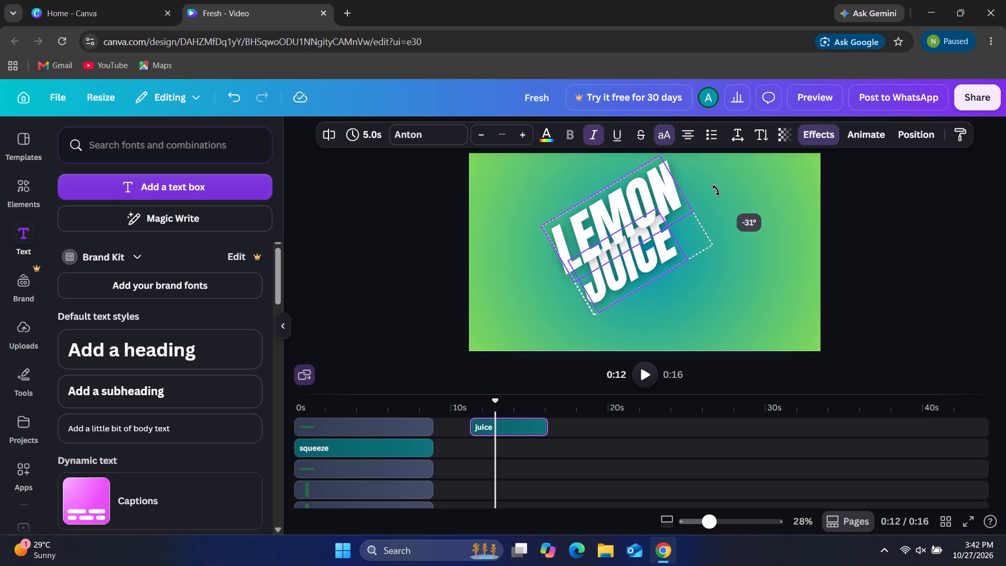
shift+drag(716, 190, 719, 188)
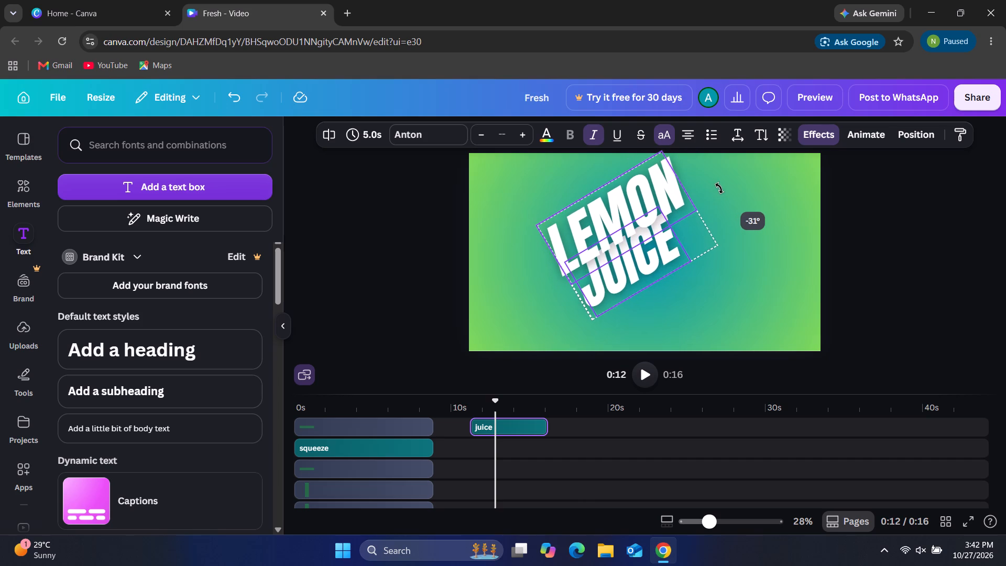
shift+drag(719, 188, 718, 190)
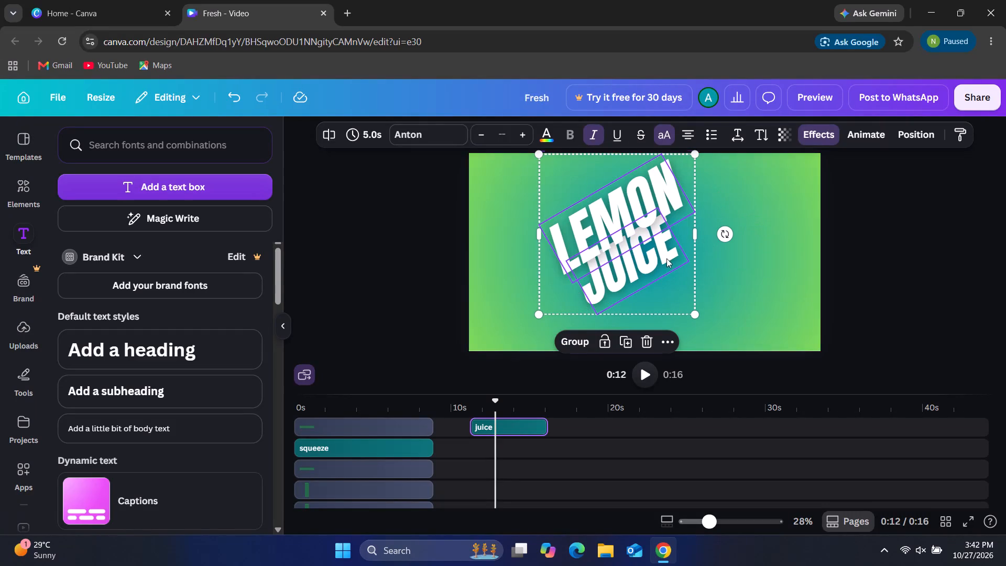
Move the tilted LEMON and JUICE titles together slightly closer to the centre of the gradient frame.
drag(662, 296, 666, 310)
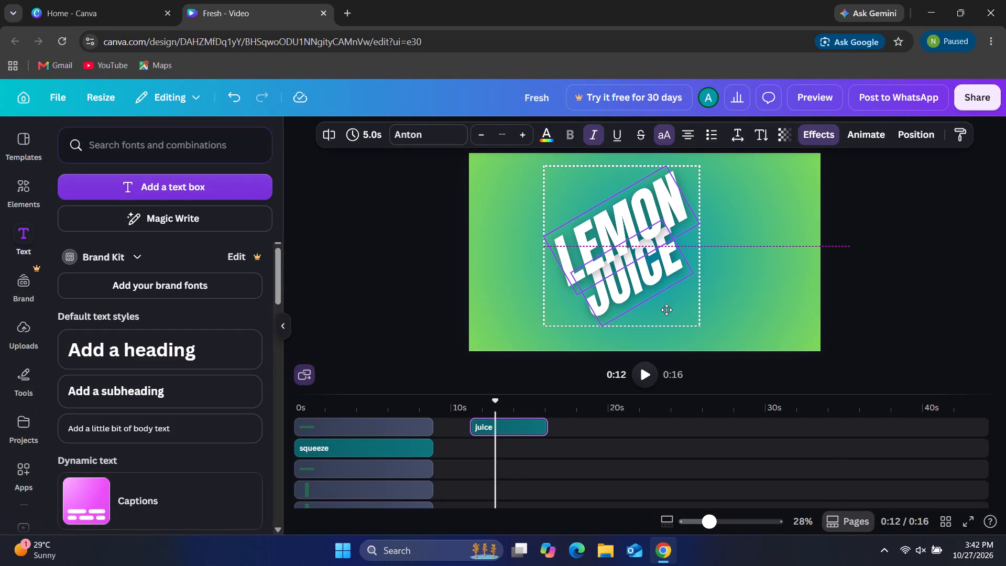
drag(666, 310, 670, 304)
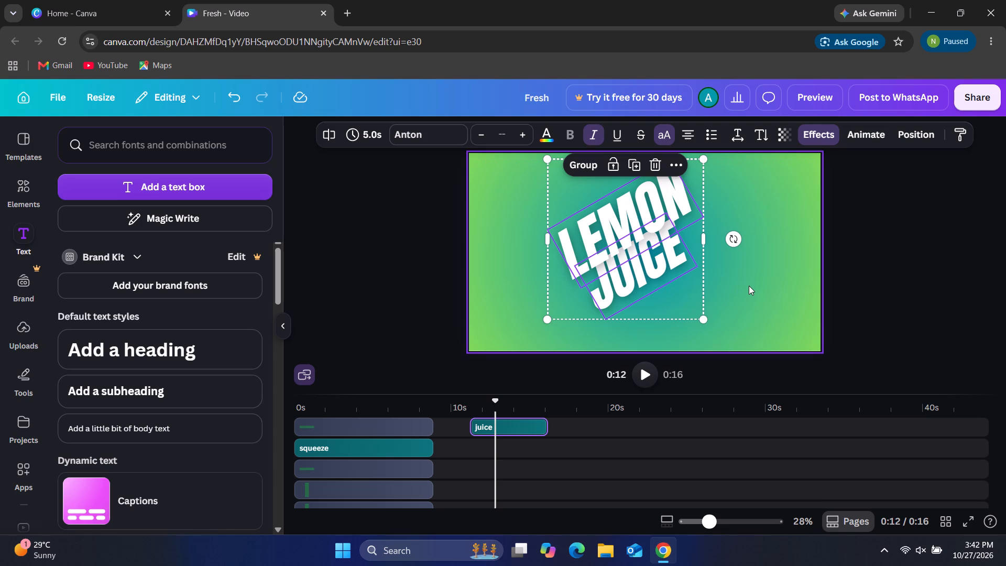
Try several default gradients on the clip's background and settle on the linear 90° gradient from #0097b2 to #7ed957.
click(494, 224)
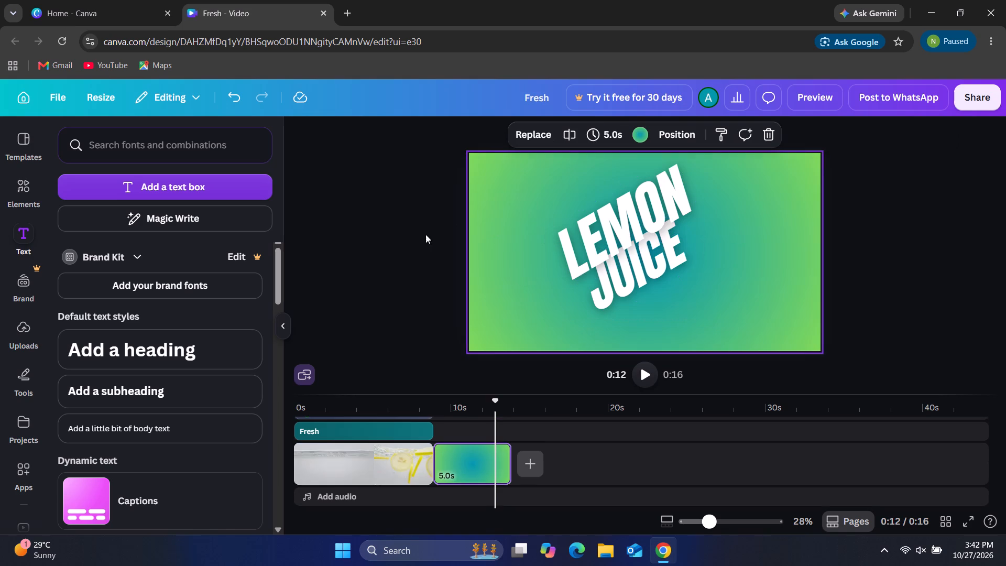
click(642, 133)
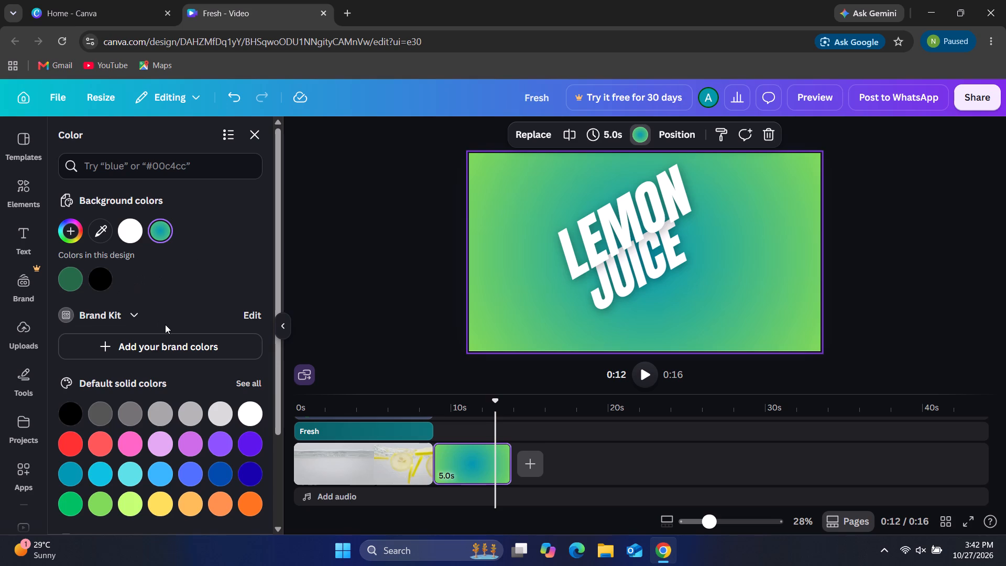
scroll(169, 426, down, 5)
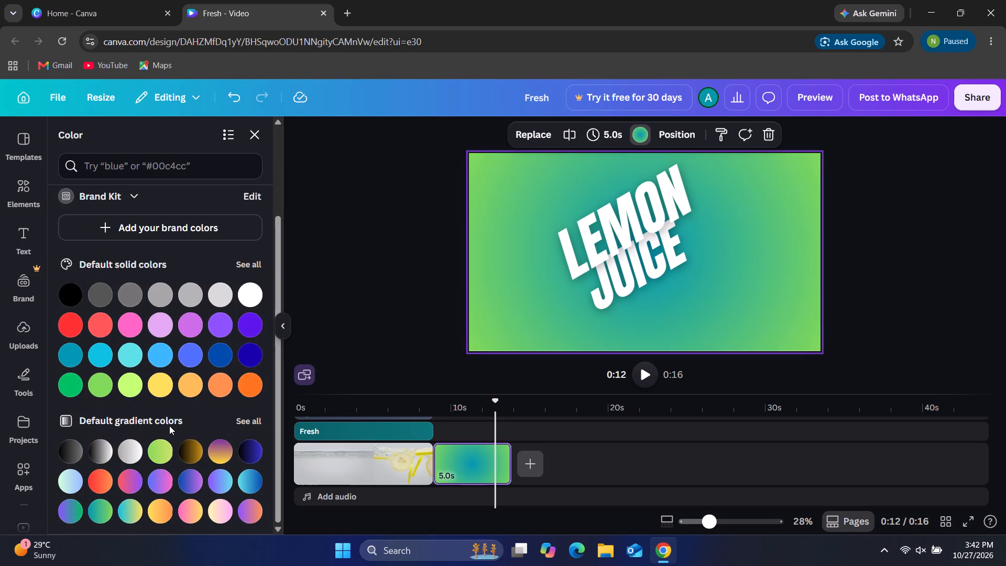
scroll(169, 426, down, 1)
click(105, 513)
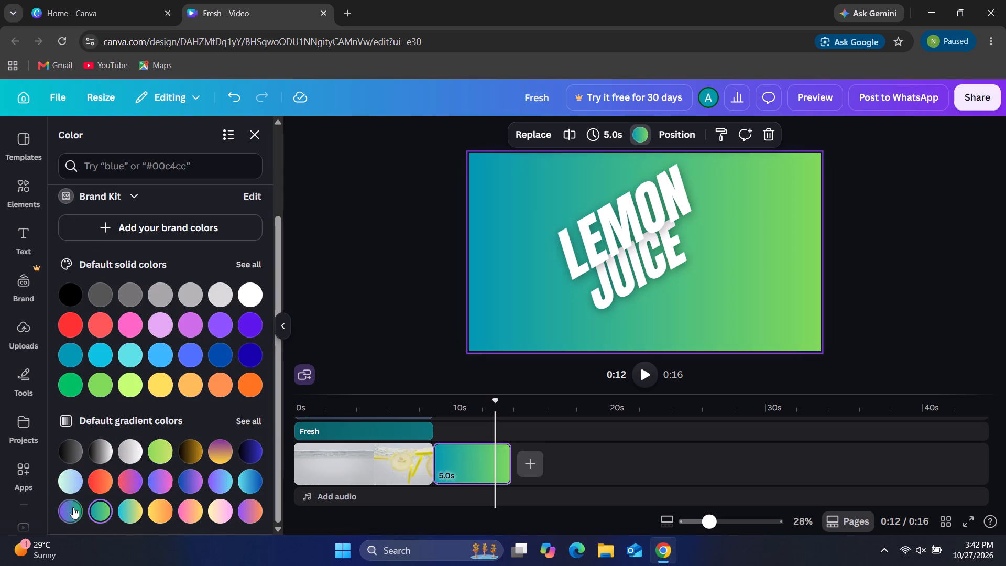
click(72, 507)
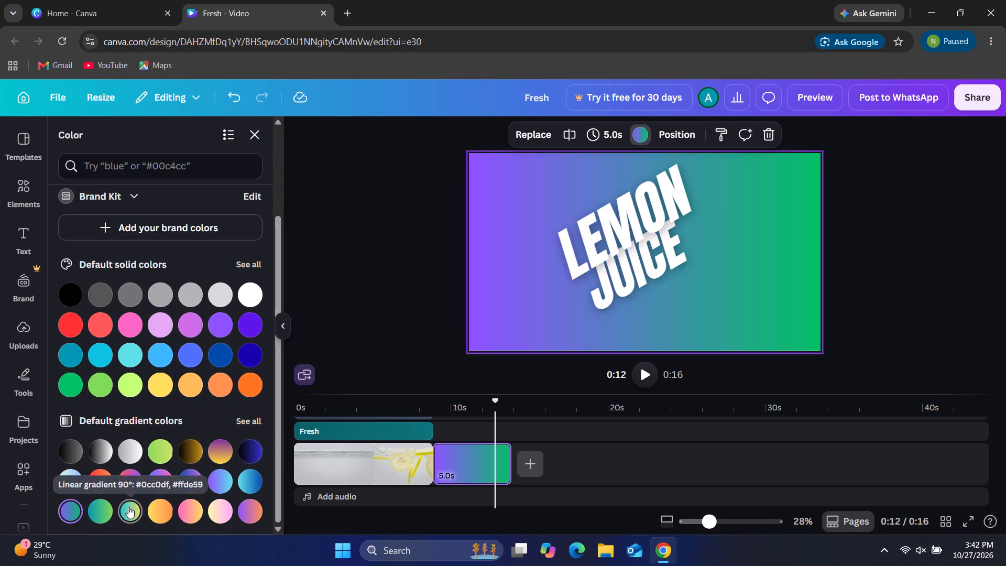
click(128, 507)
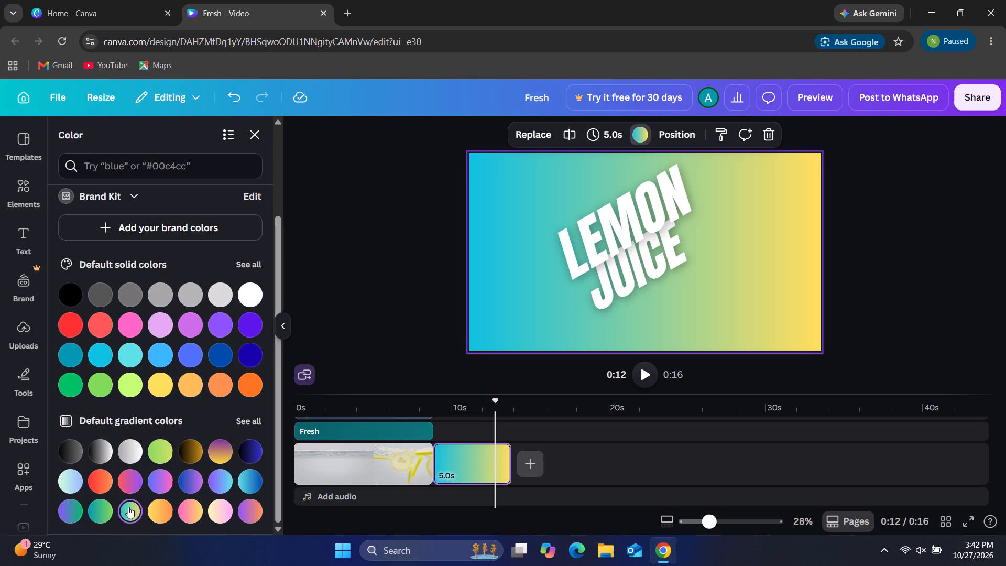
click(162, 477)
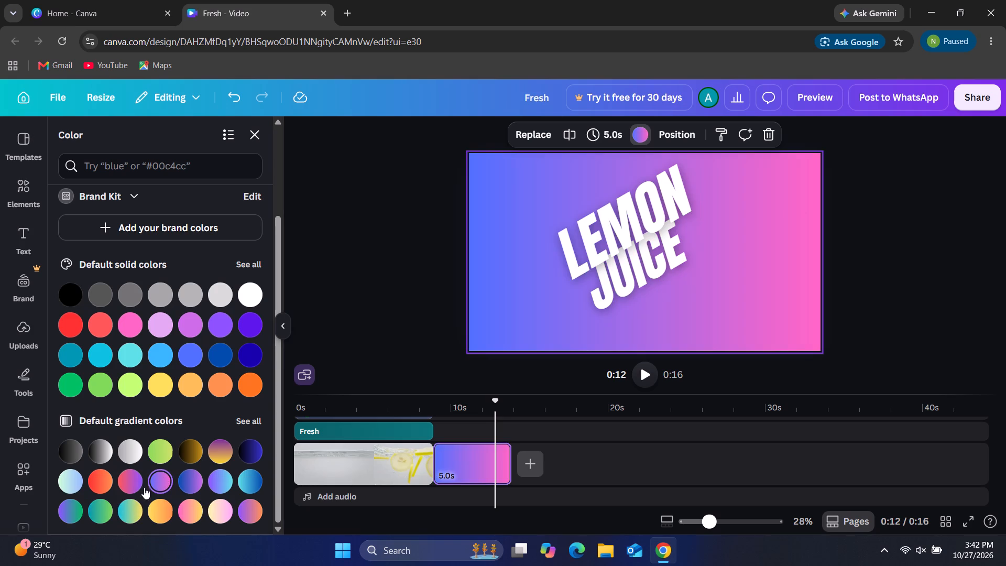
click(95, 508)
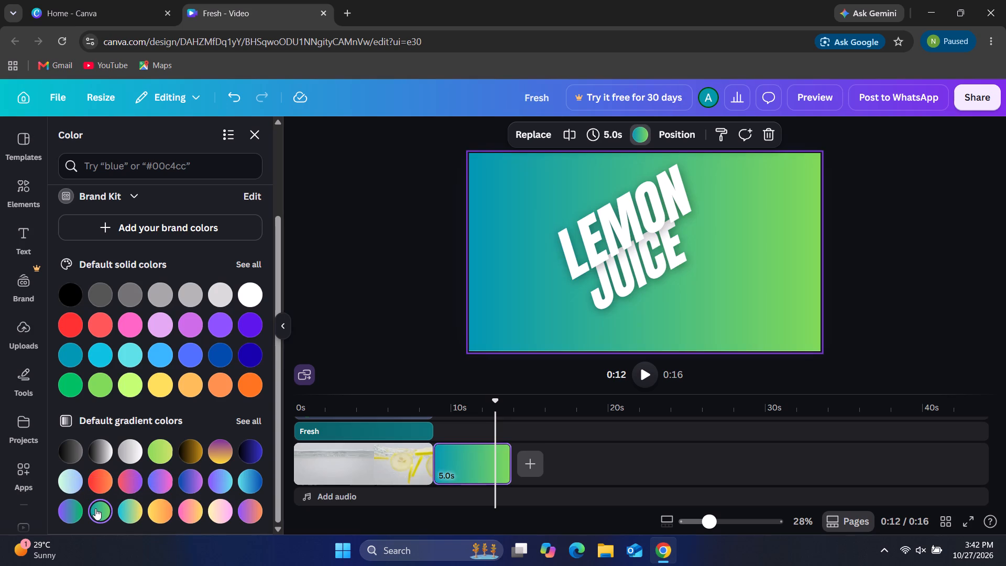
click(95, 508)
double_click(95, 508)
Add a third colour to the clip's background gradient and set it to dark green #1D5704.
scroll(200, 223, up, 3)
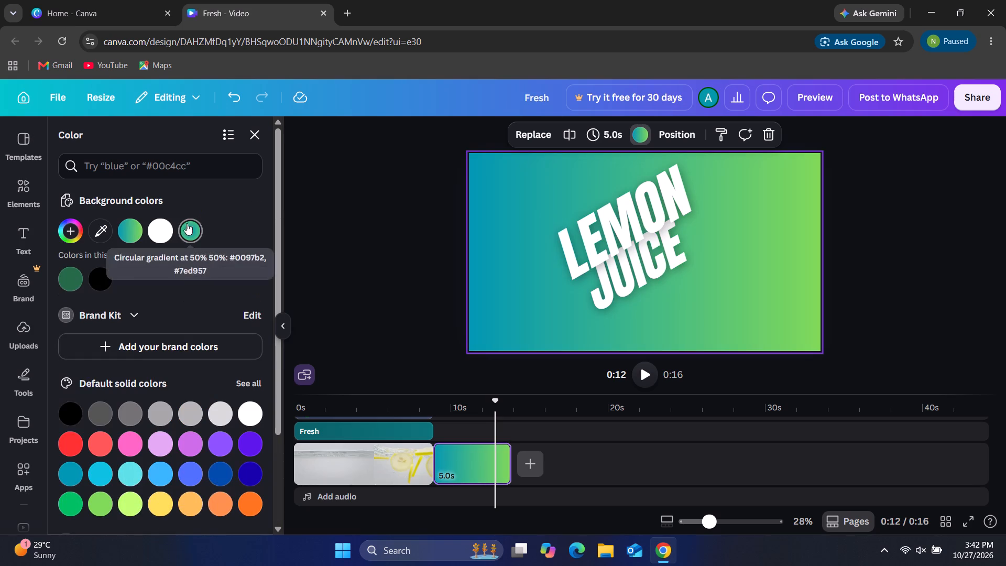
click(126, 228)
click(126, 228)
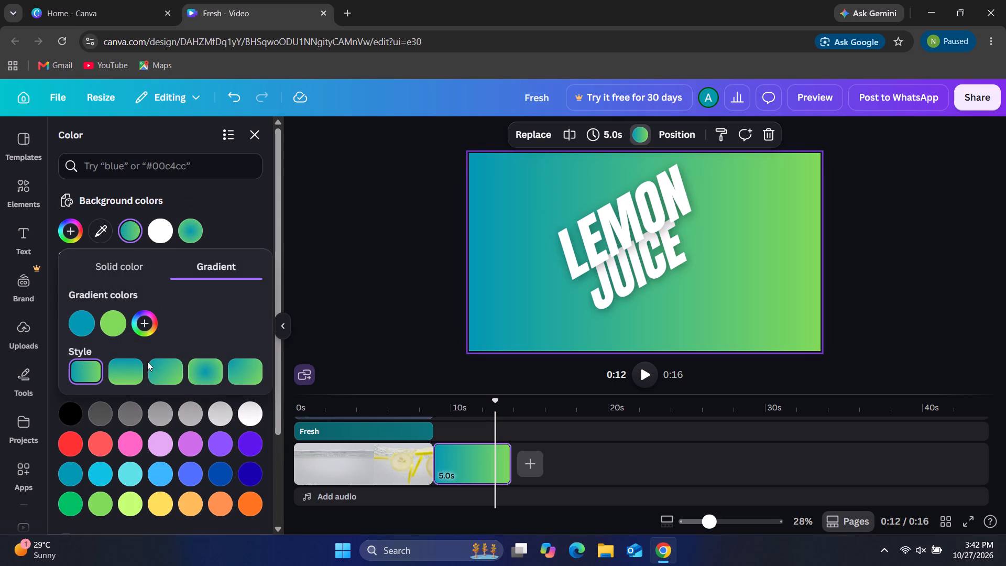
click(139, 314)
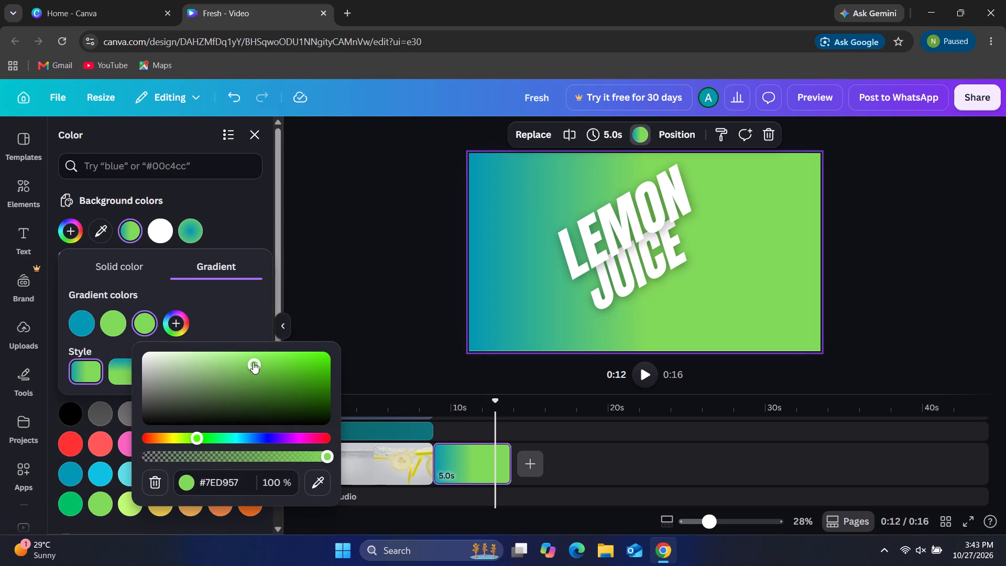
drag(253, 362, 238, 407)
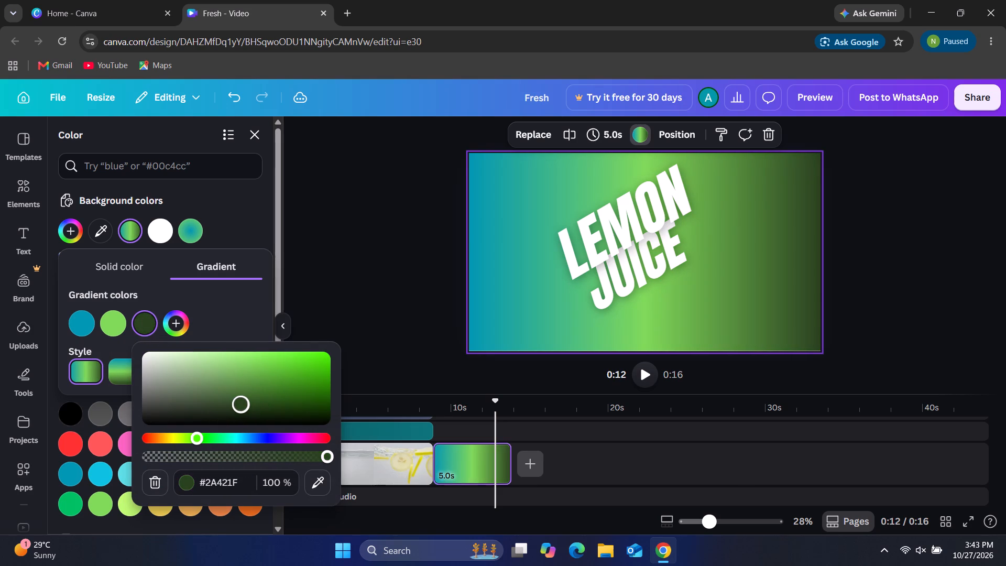
drag(238, 407, 181, 382)
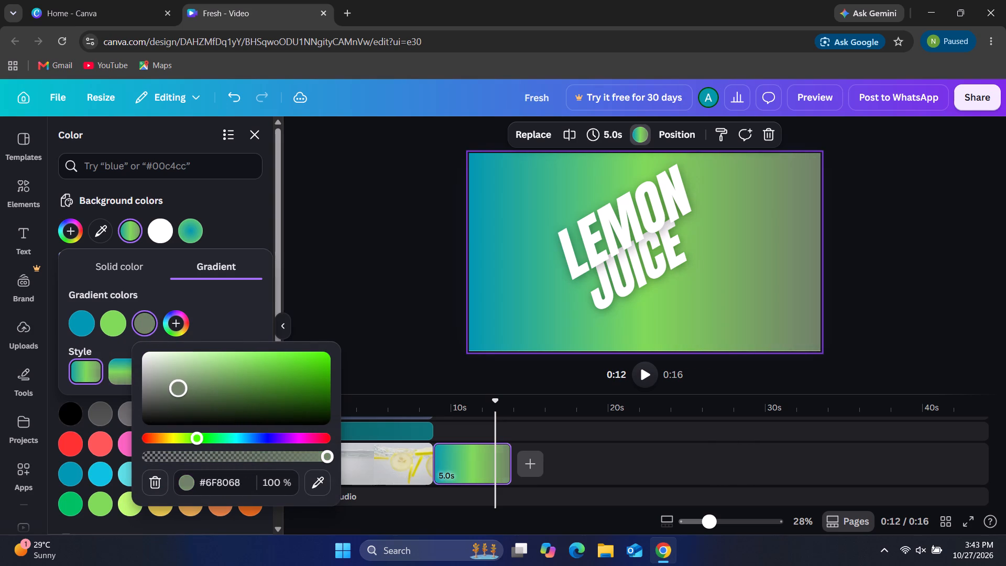
drag(181, 382, 316, 387)
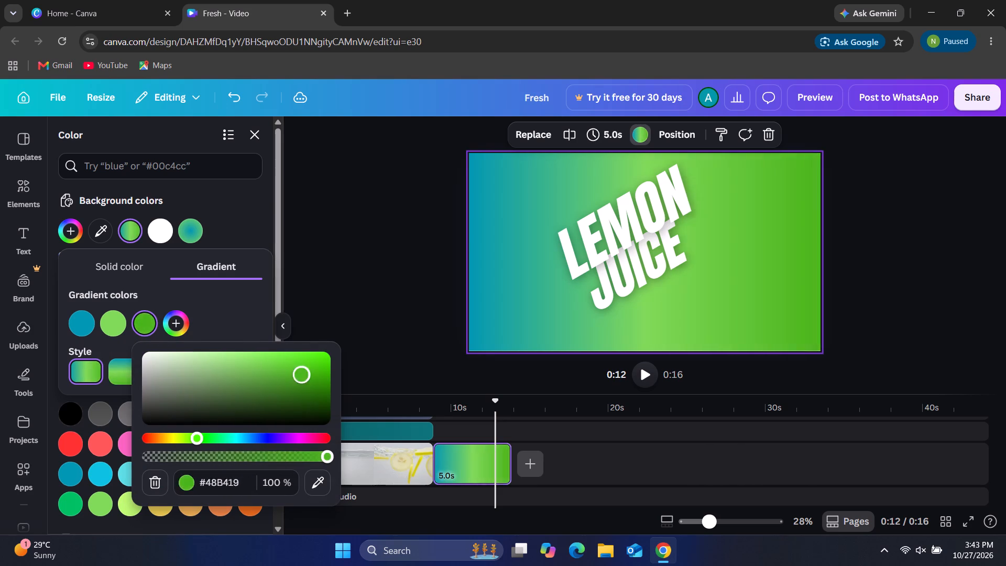
drag(316, 387, 320, 401)
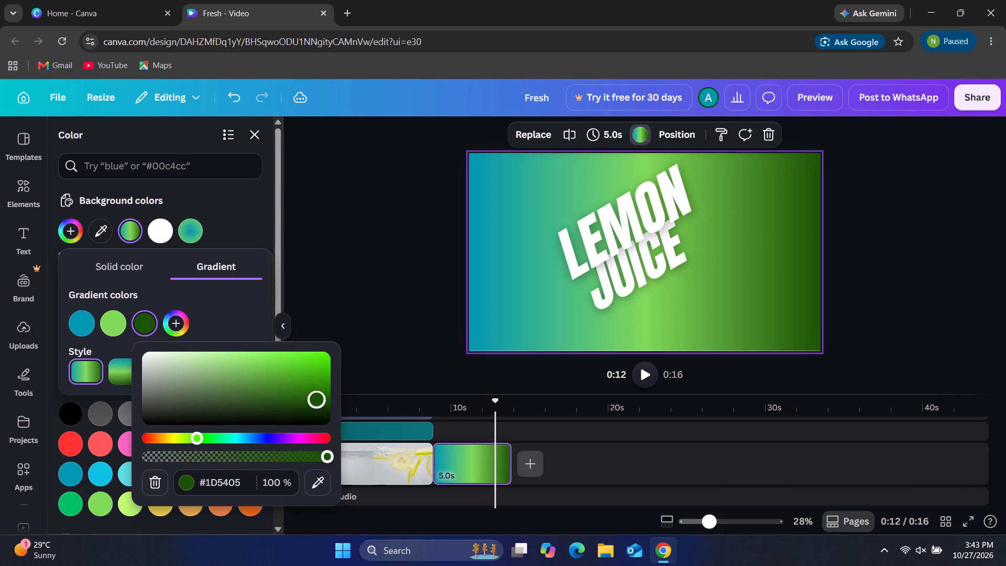
drag(320, 401, 322, 401)
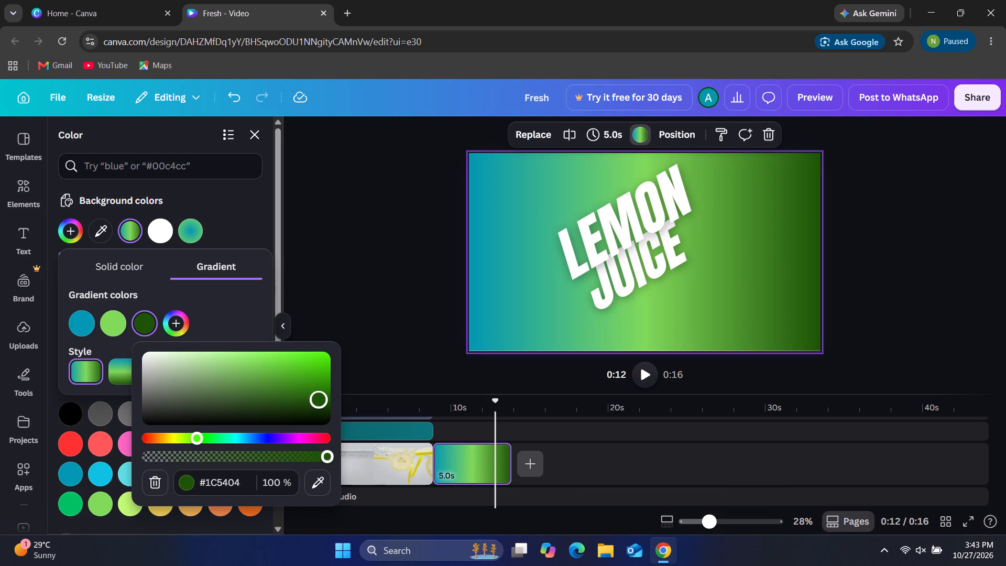
drag(322, 401, 322, 400)
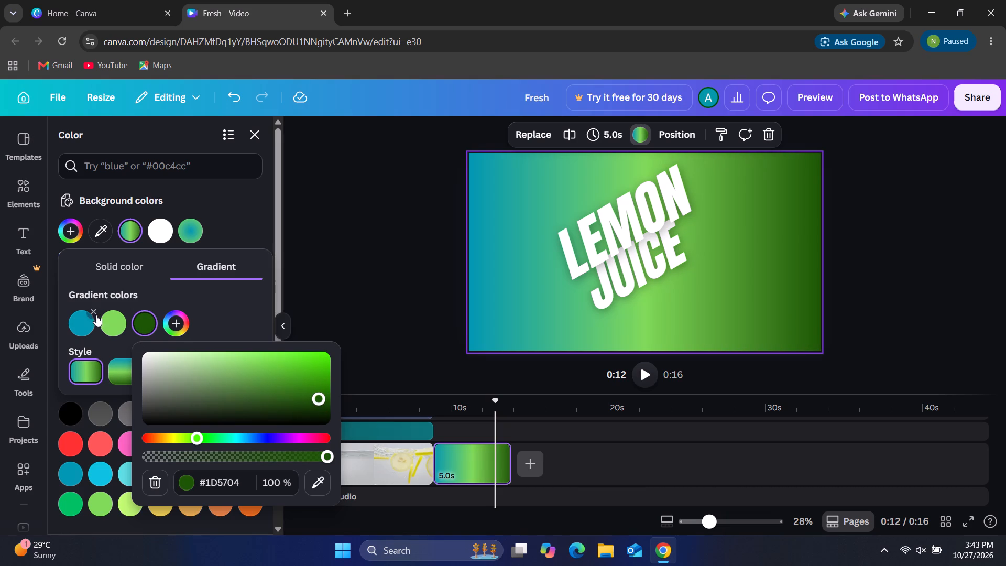
Change the gradient's first colour from blue to the darker teal #106D7D.
click(114, 323)
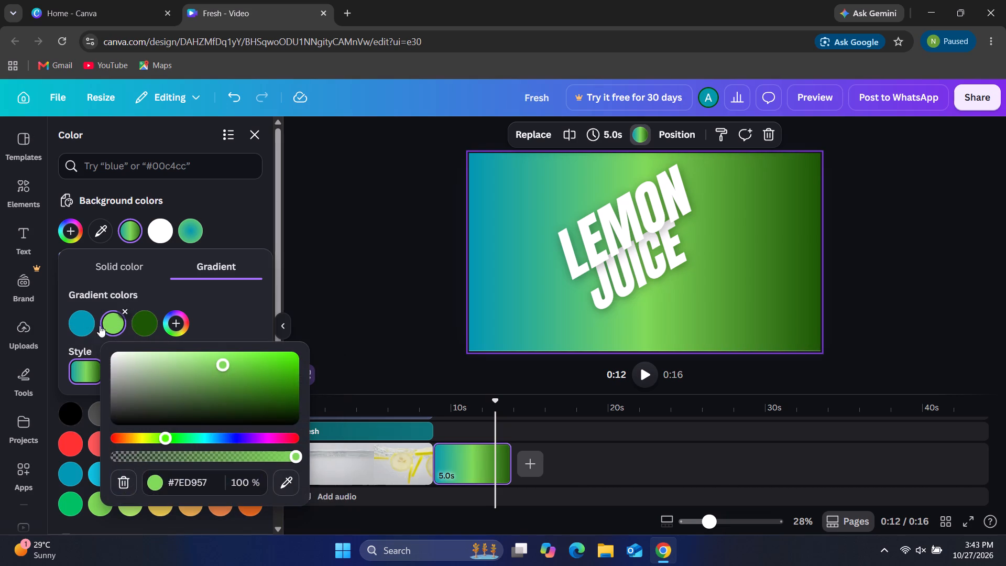
click(83, 322)
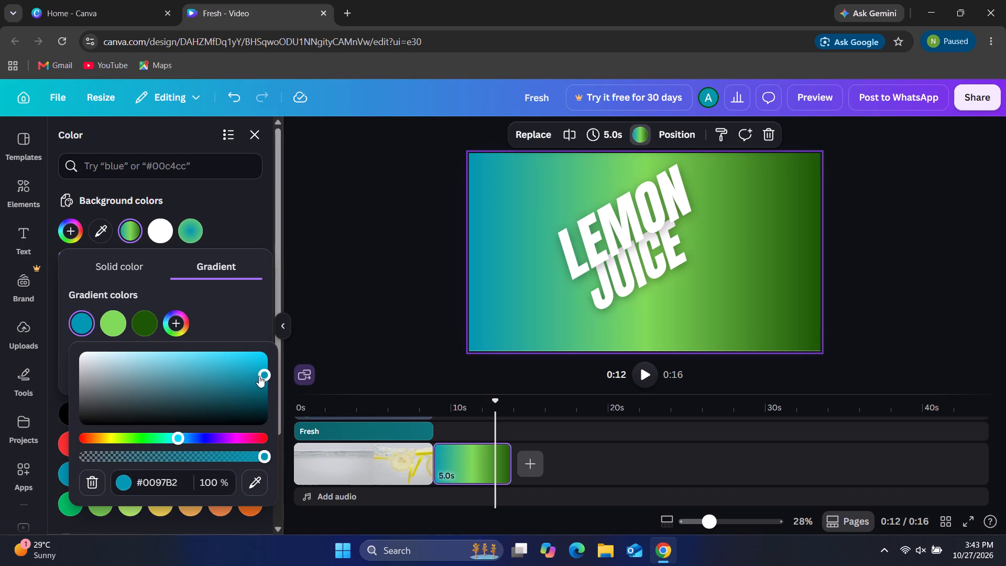
drag(263, 374, 245, 388)
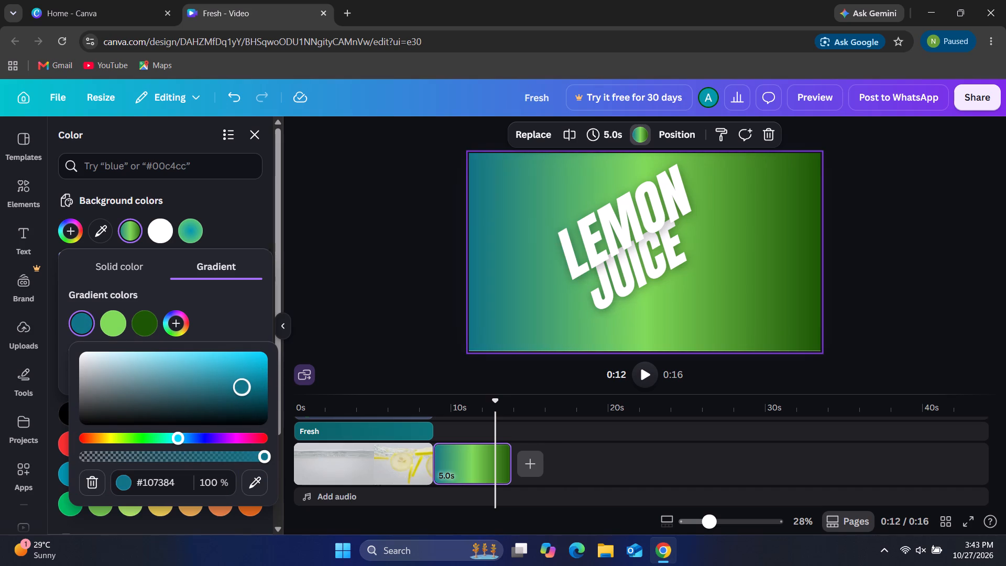
drag(245, 388, 245, 389)
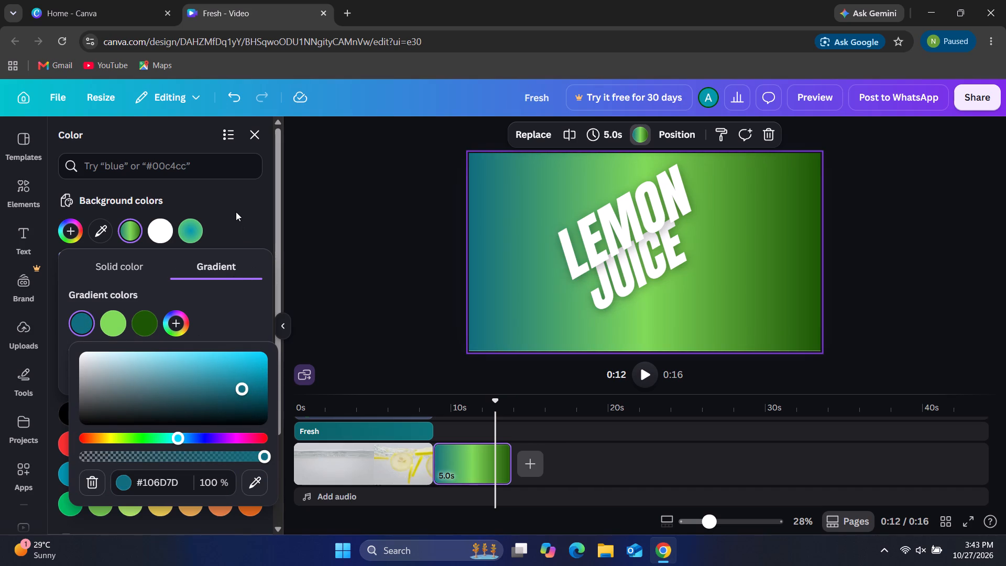
click(201, 272)
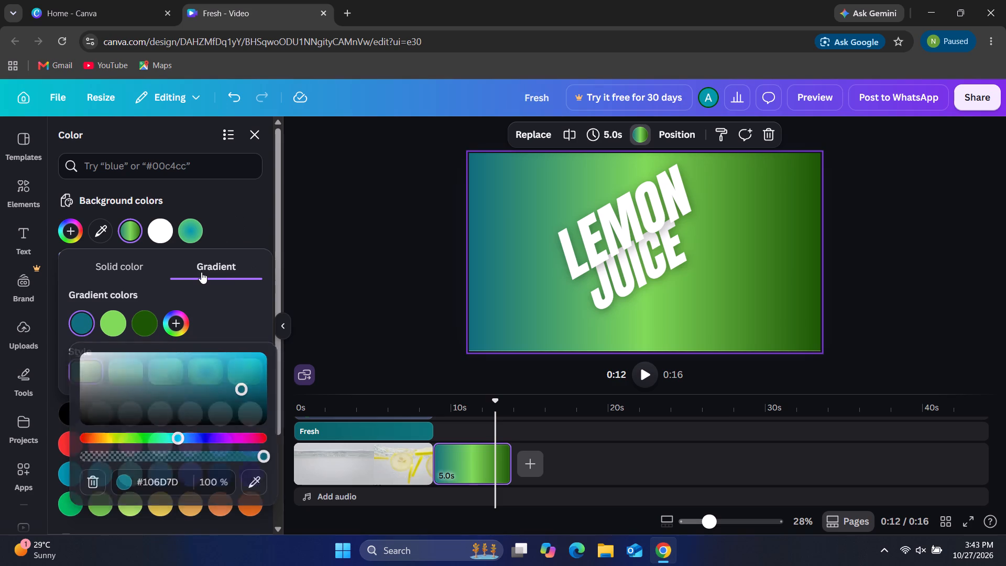
Try the radial, vertical and 135° gradient styles and settle on the one radiating from the frame's top-left corner.
click(205, 366)
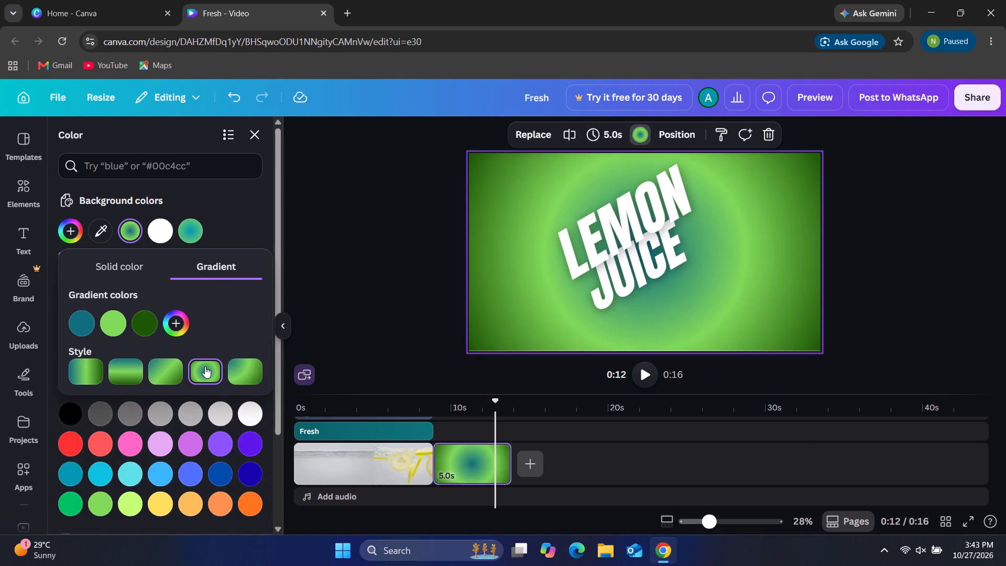
click(164, 372)
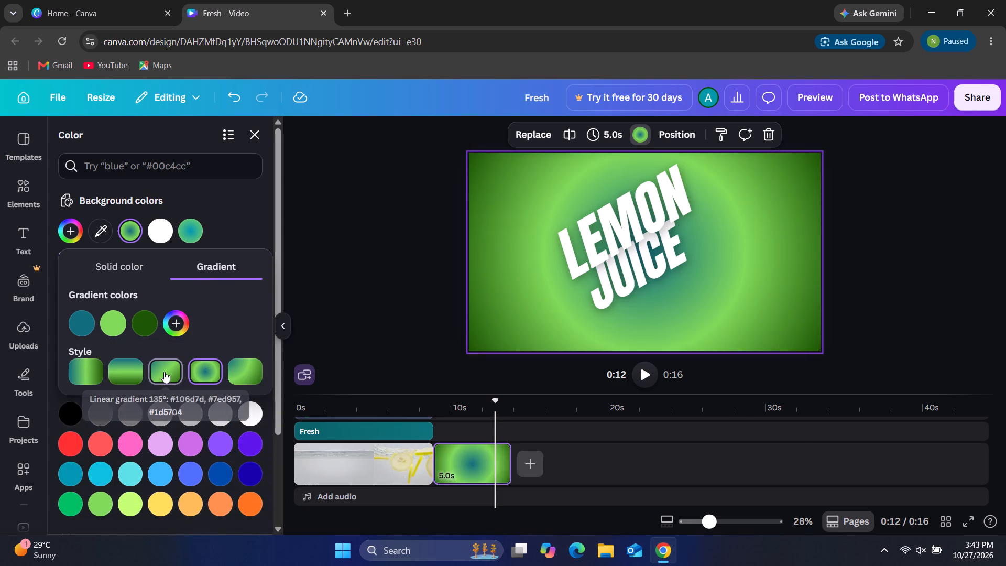
click(127, 373)
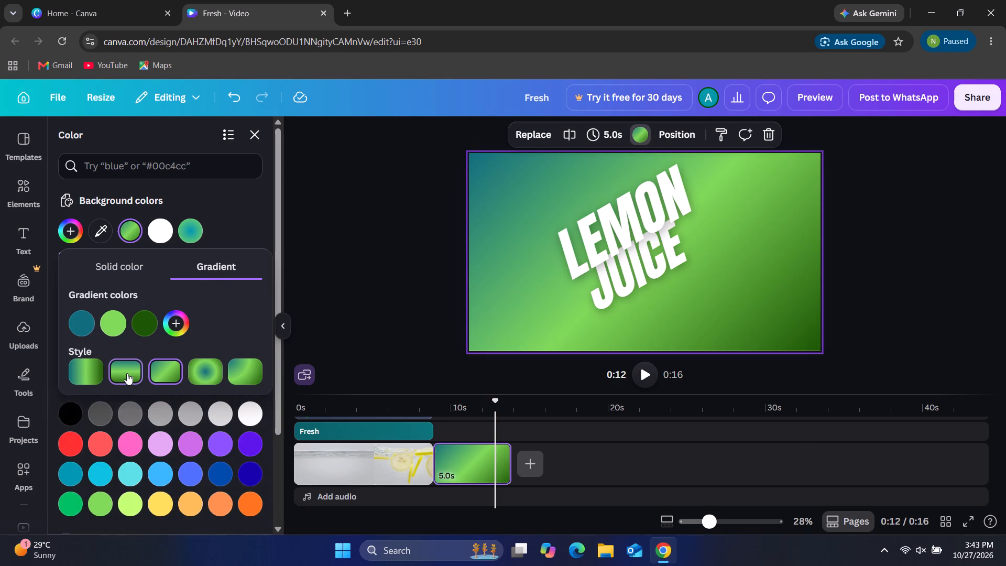
click(161, 373)
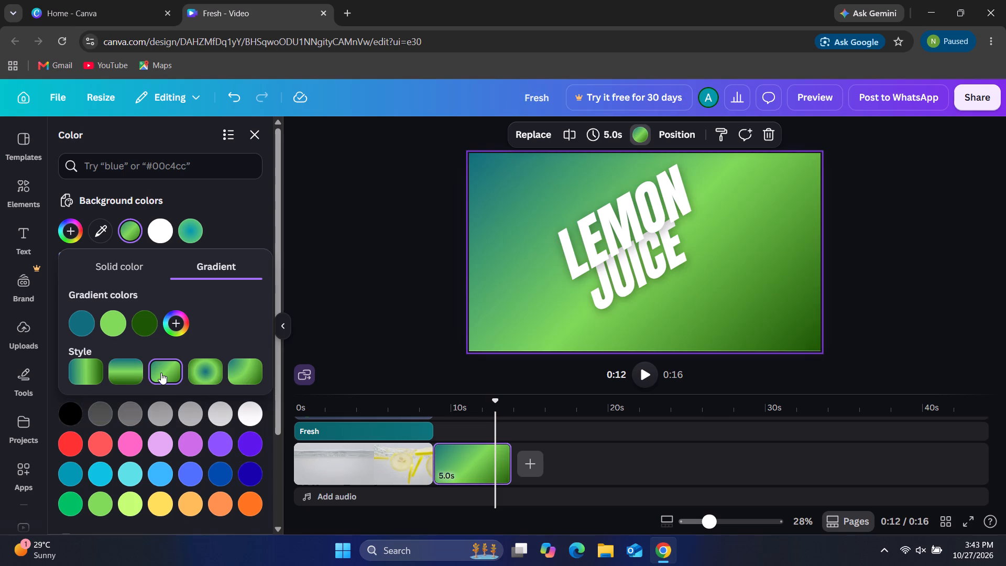
click(239, 369)
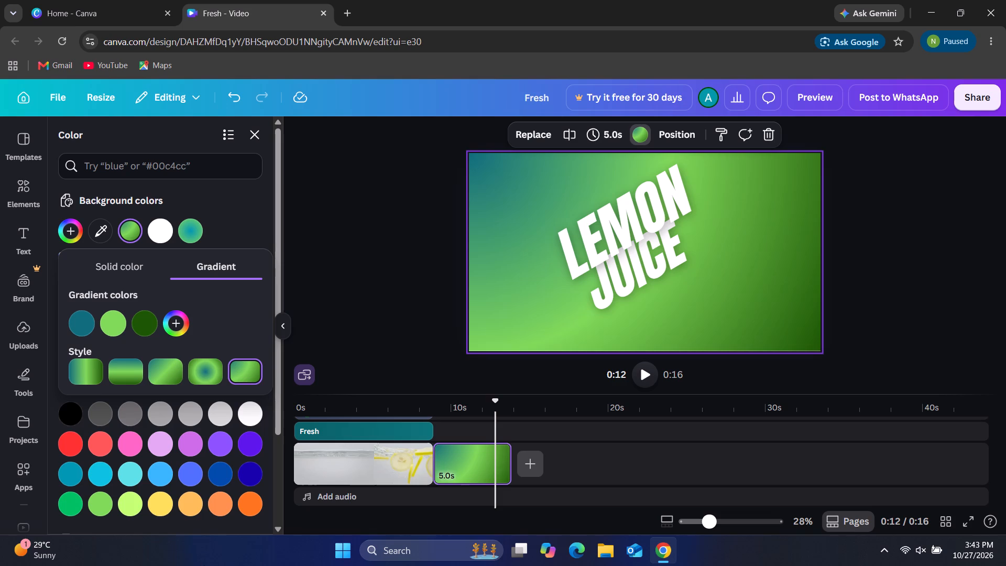
Enlarge the LEMON title to a font size of about 274 and reposition it just above the JUICE title.
click(591, 237)
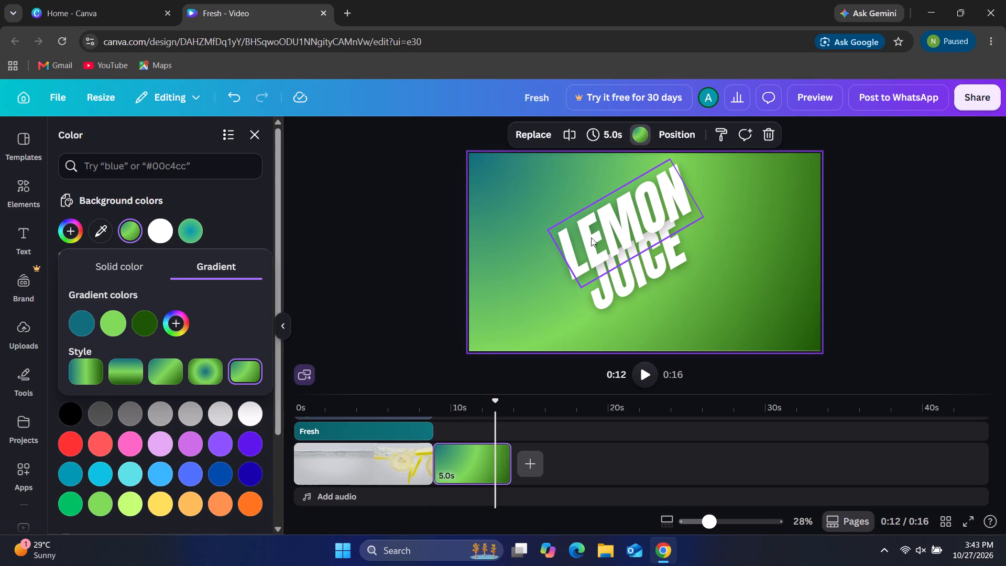
drag(544, 225, 501, 235)
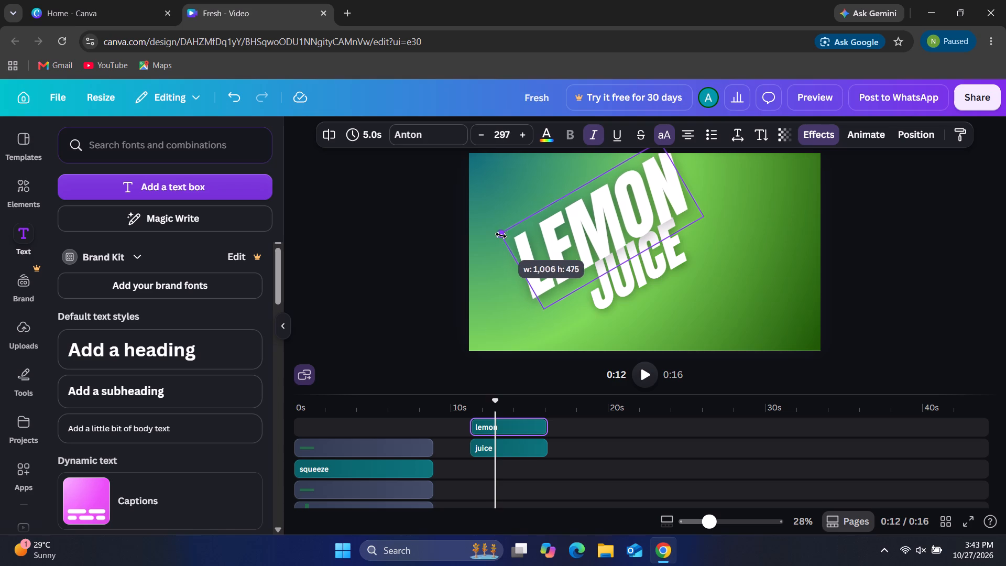
drag(501, 235, 514, 233)
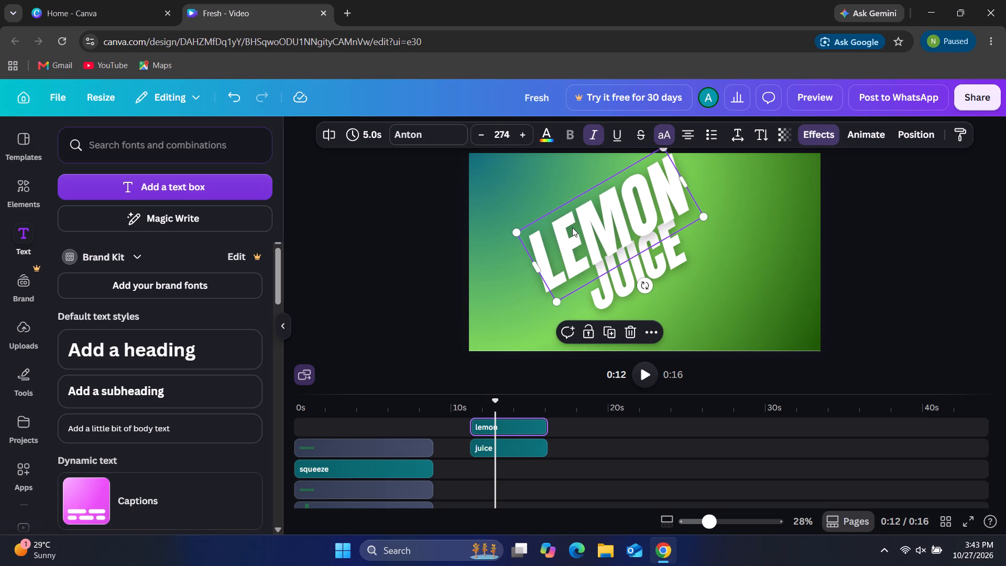
drag(572, 227, 584, 216)
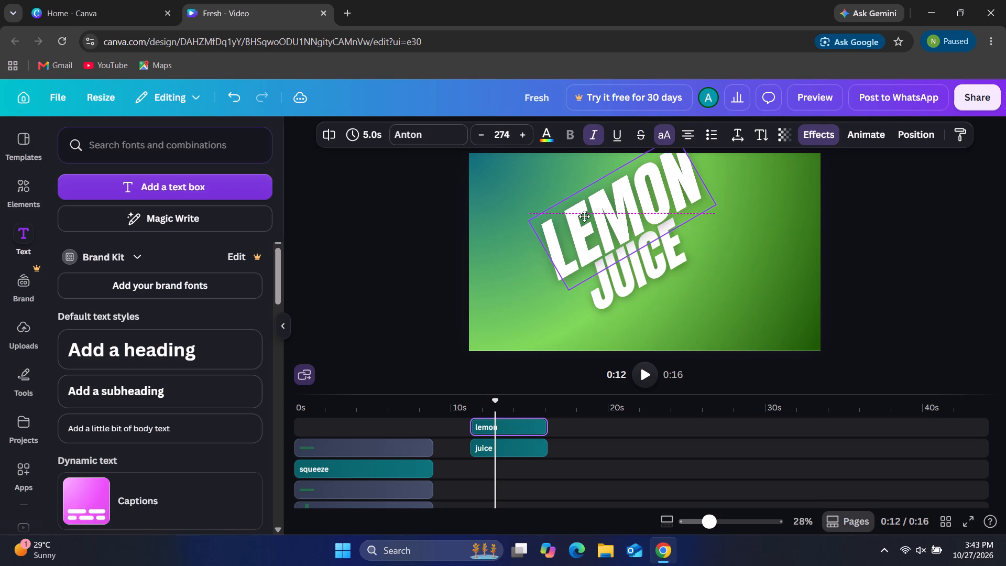
drag(584, 216, 578, 223)
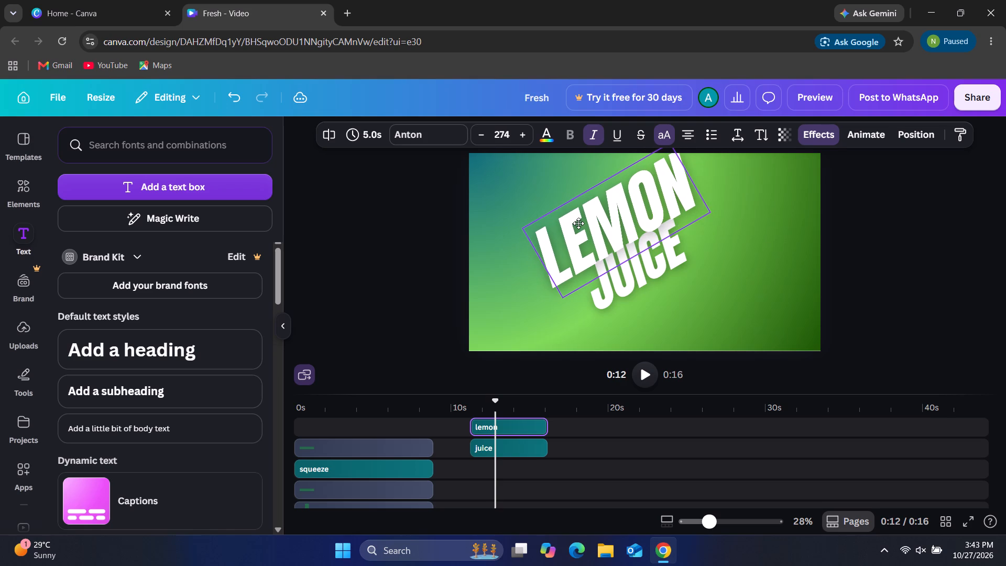
drag(578, 223, 578, 221)
drag(578, 221, 580, 225)
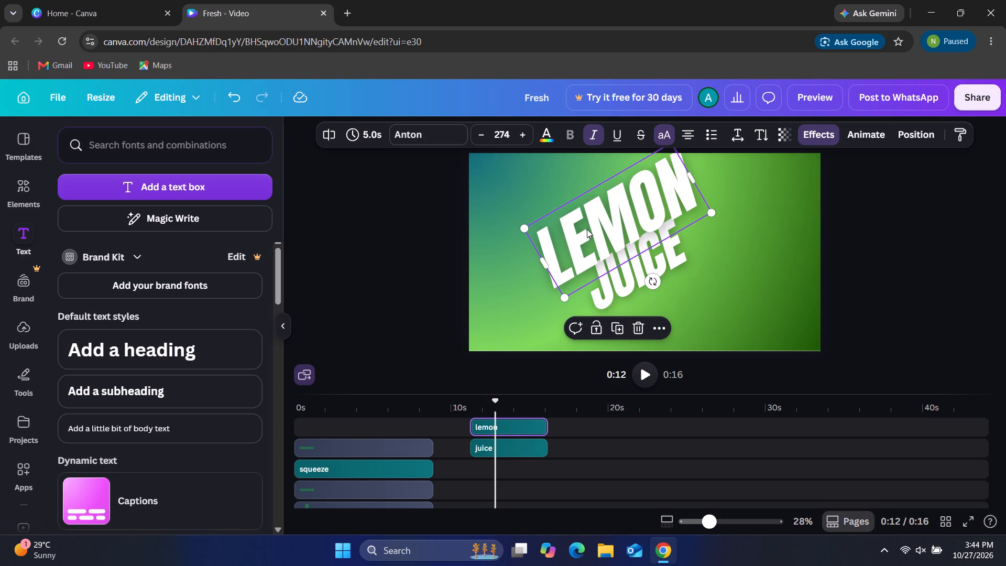
Select the LEMON and JUICE titles together and move them slightly down and right, closer to the frame's centre.
shift+click(628, 276)
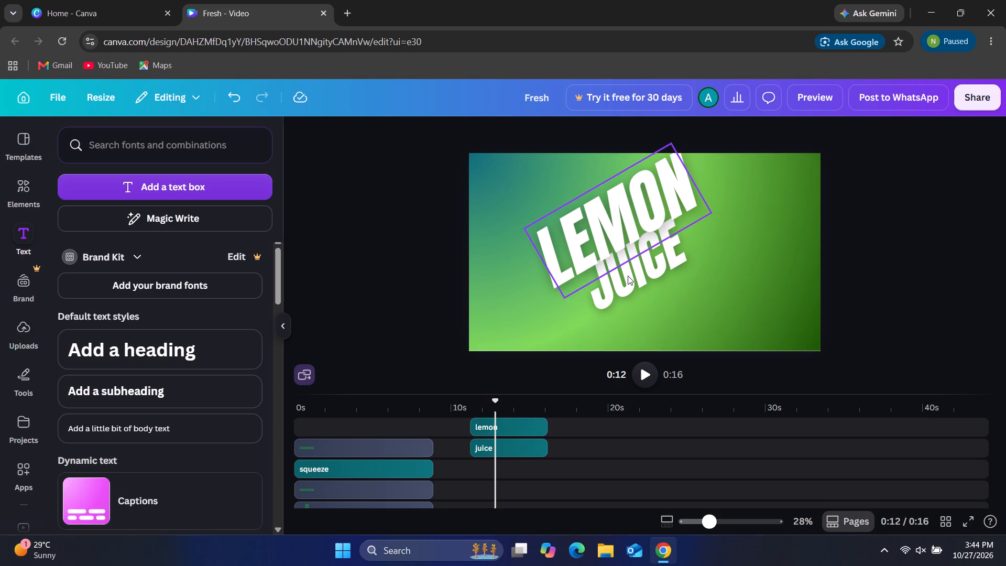
shift+click(628, 276)
click(628, 276)
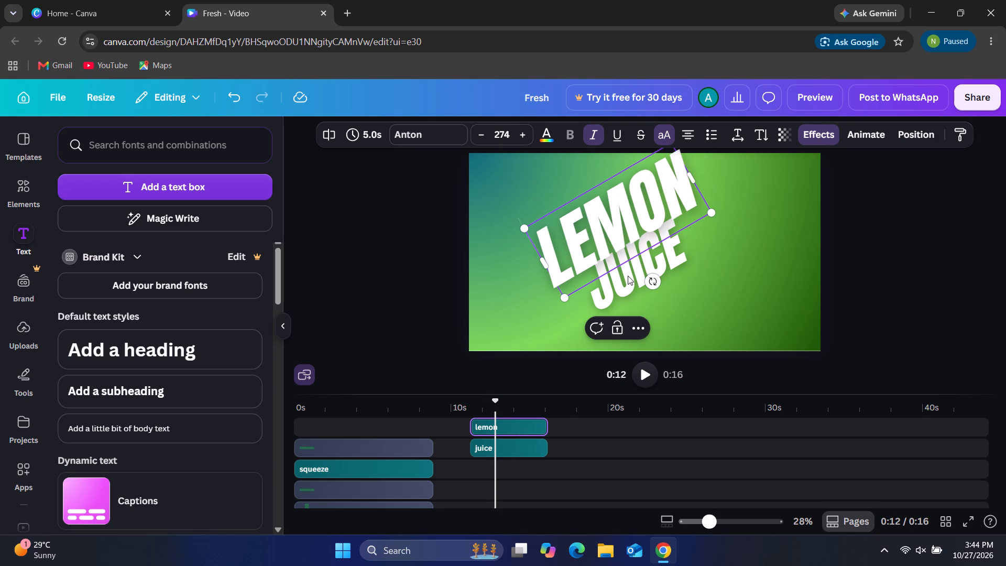
shift+click(628, 276)
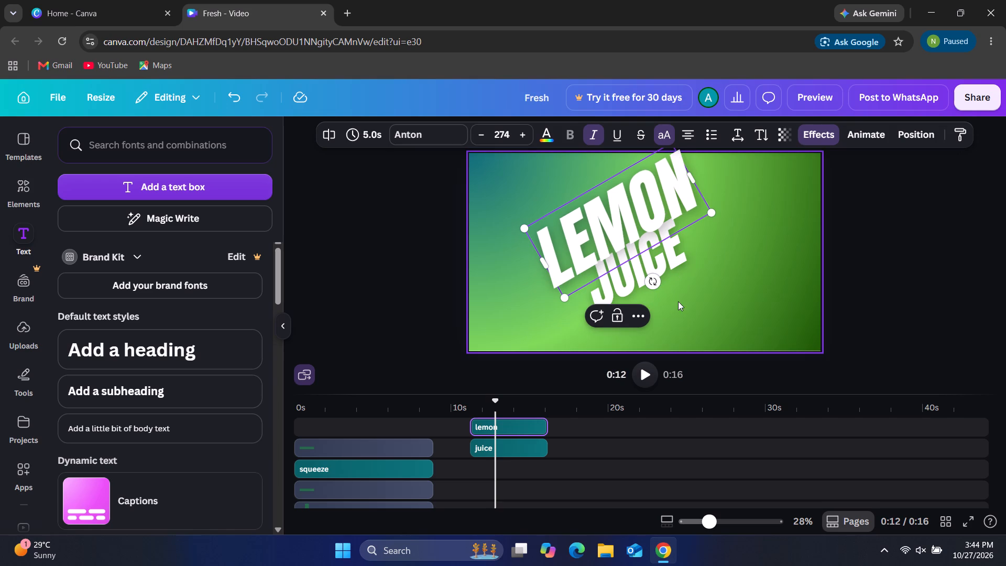
click(699, 308)
click(624, 228)
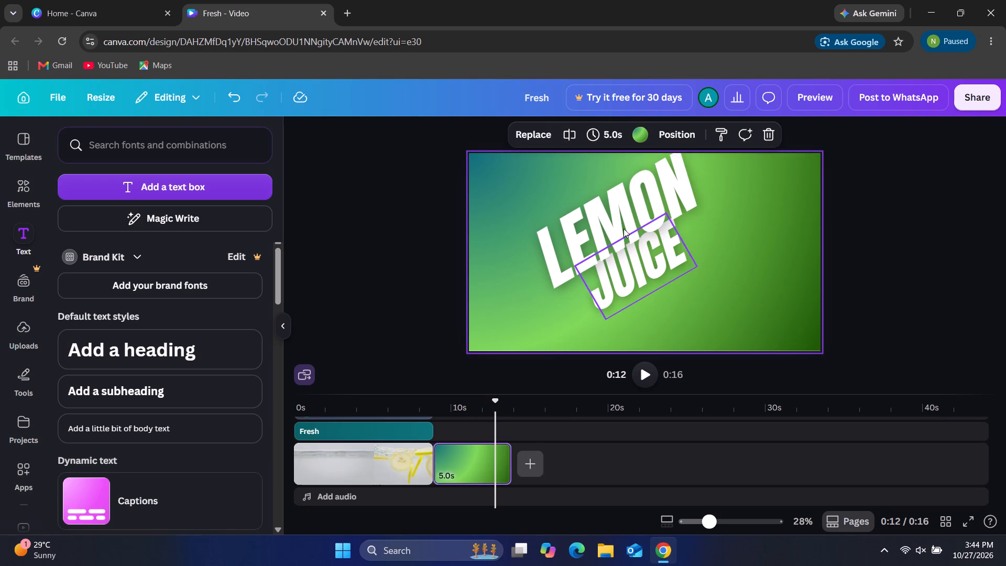
shift+click(633, 270)
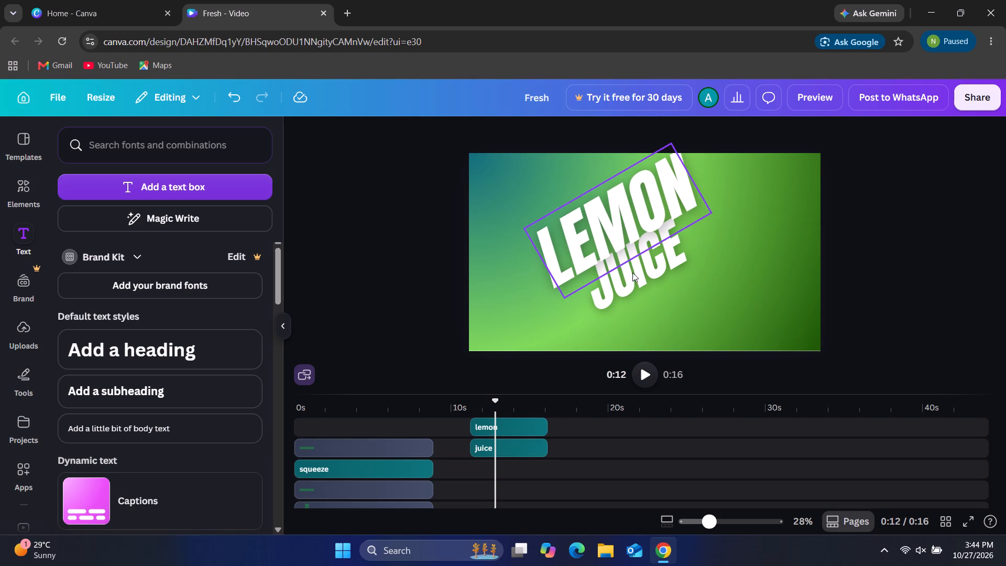
shift+click(632, 285)
shift+click(609, 226)
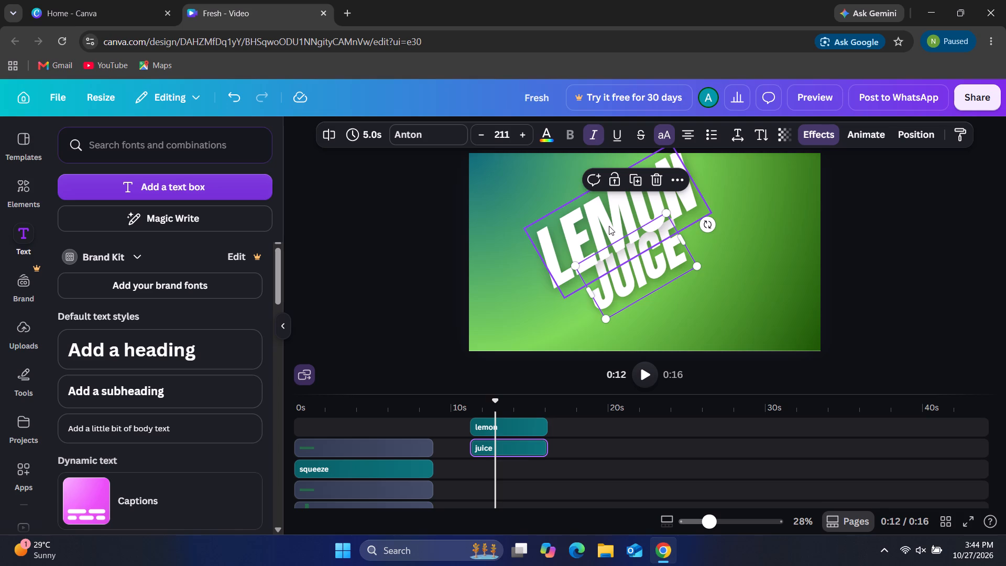
drag(676, 301, 680, 312)
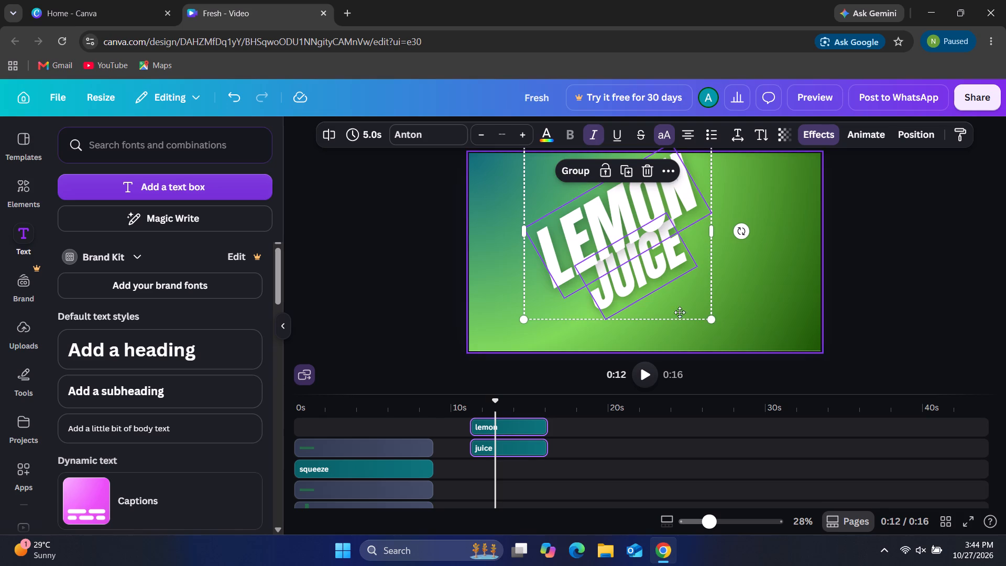
drag(680, 312, 689, 318)
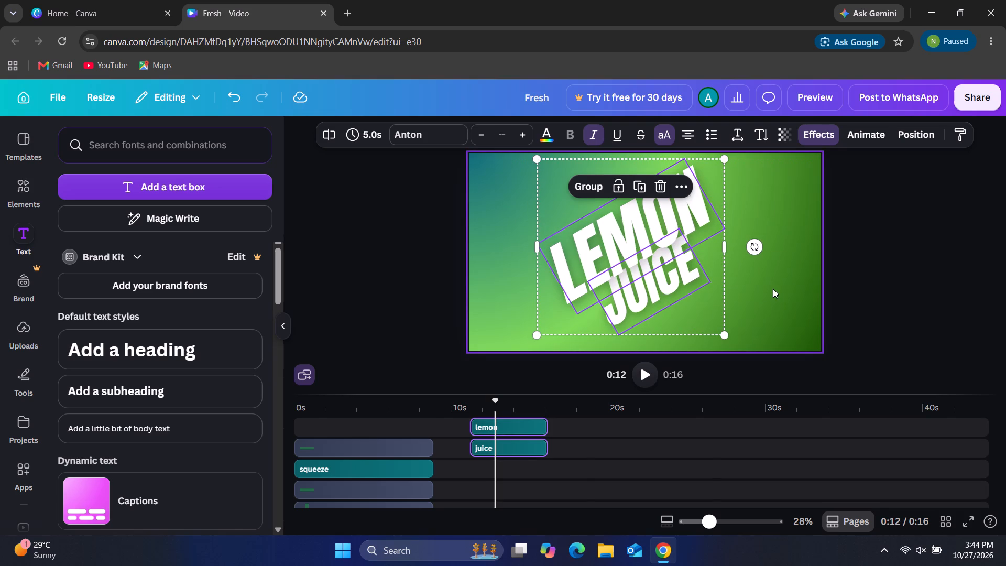
click(773, 289)
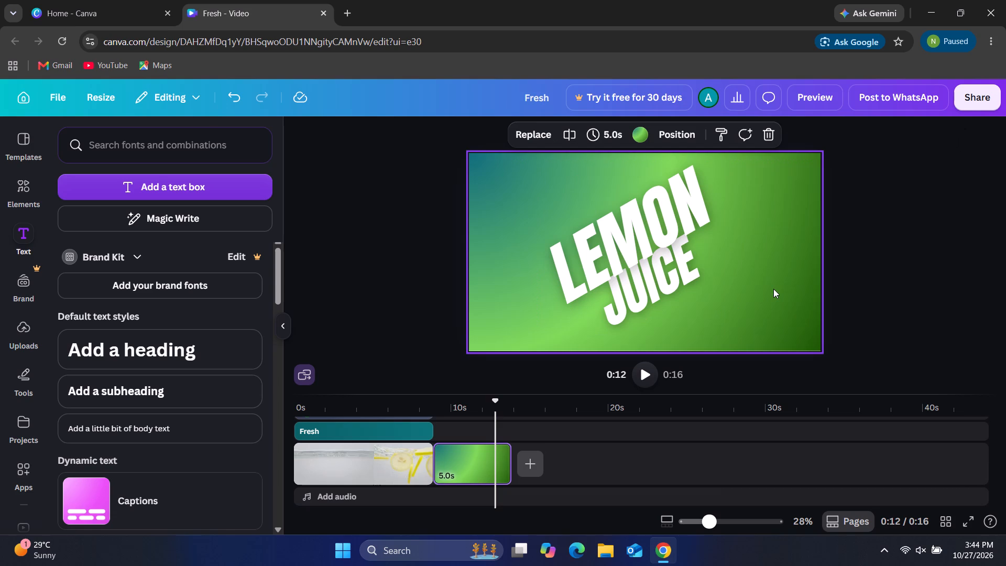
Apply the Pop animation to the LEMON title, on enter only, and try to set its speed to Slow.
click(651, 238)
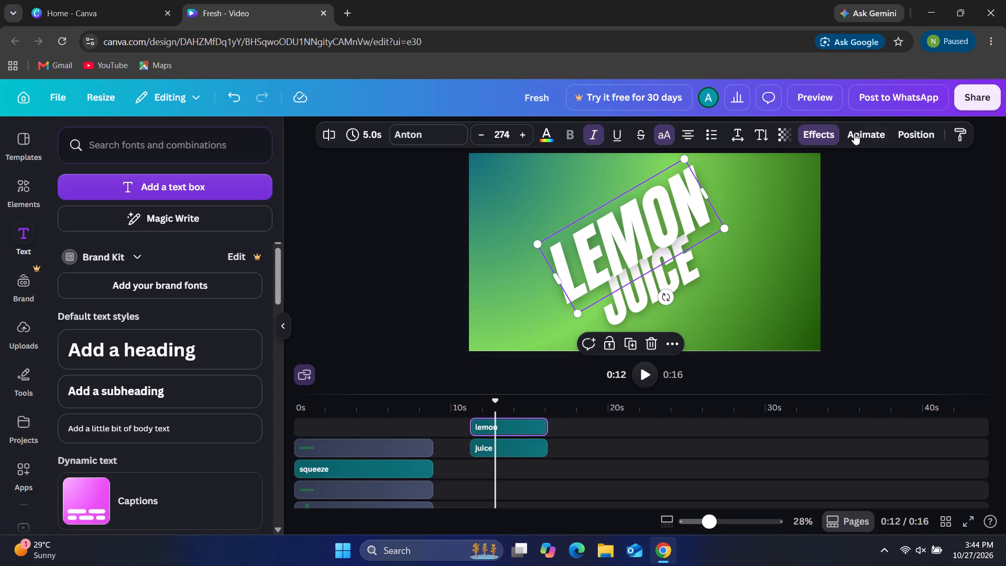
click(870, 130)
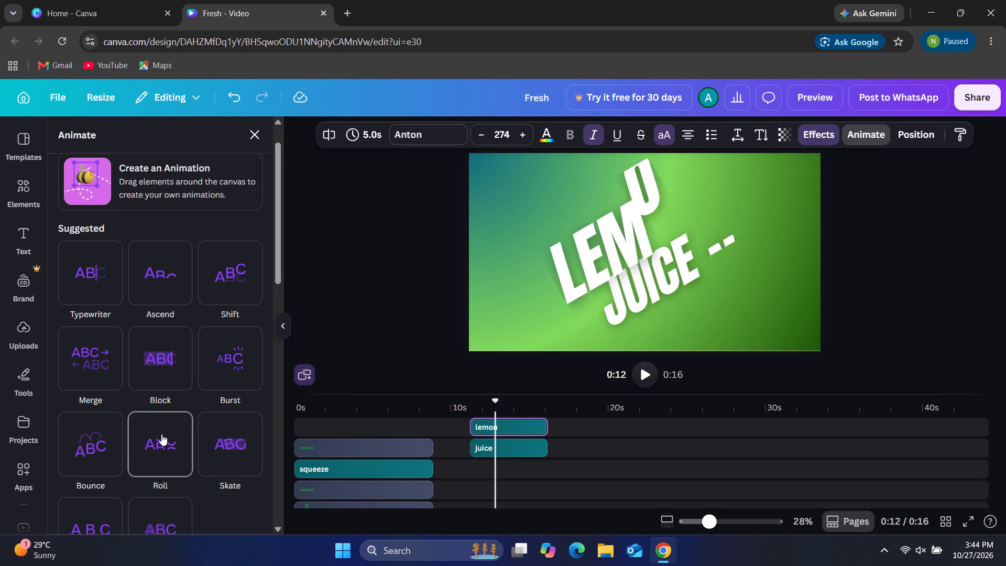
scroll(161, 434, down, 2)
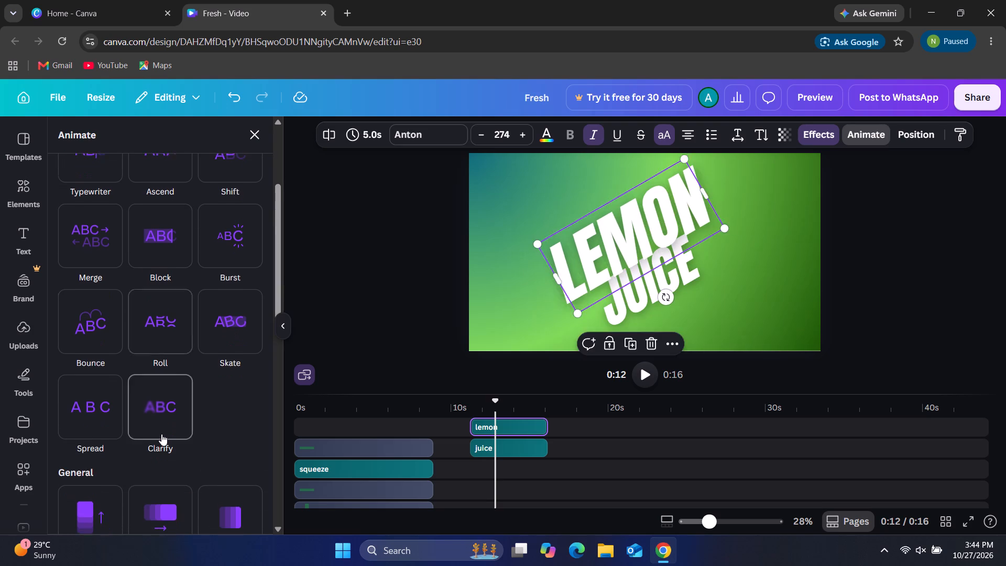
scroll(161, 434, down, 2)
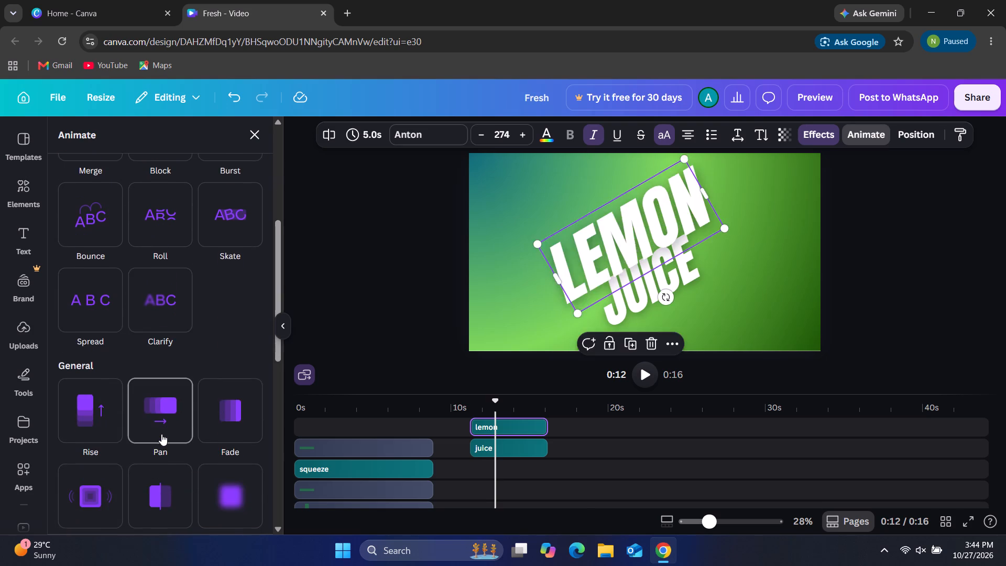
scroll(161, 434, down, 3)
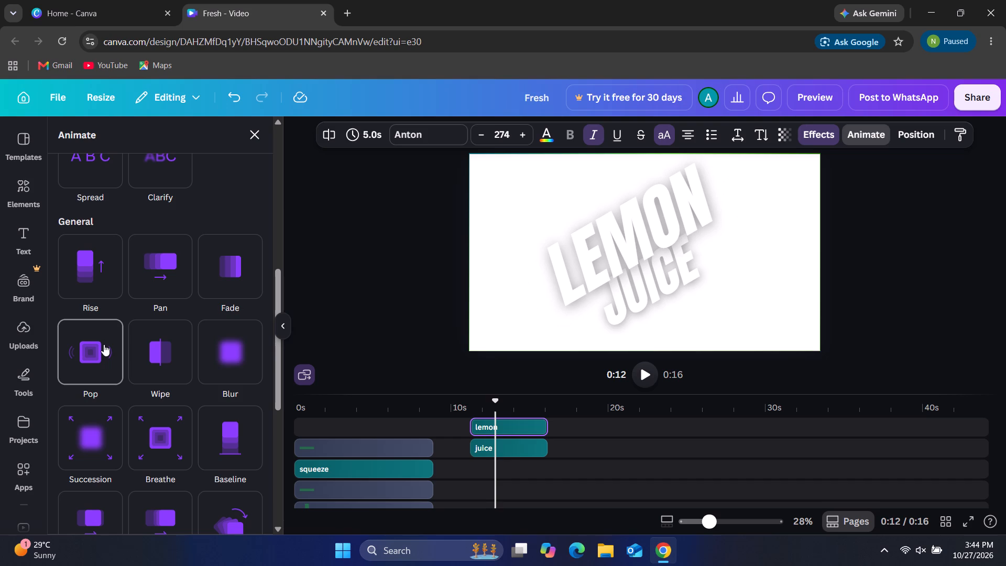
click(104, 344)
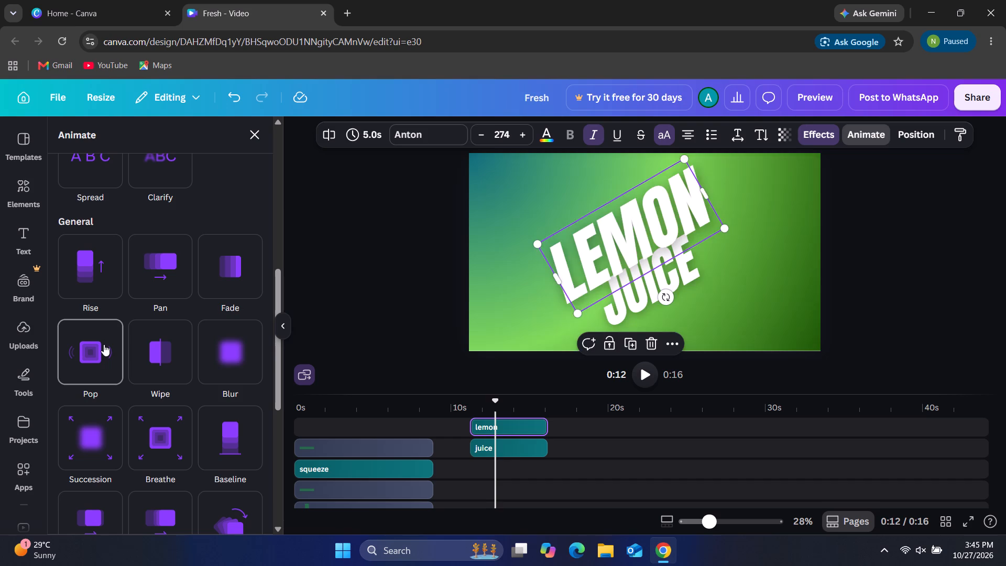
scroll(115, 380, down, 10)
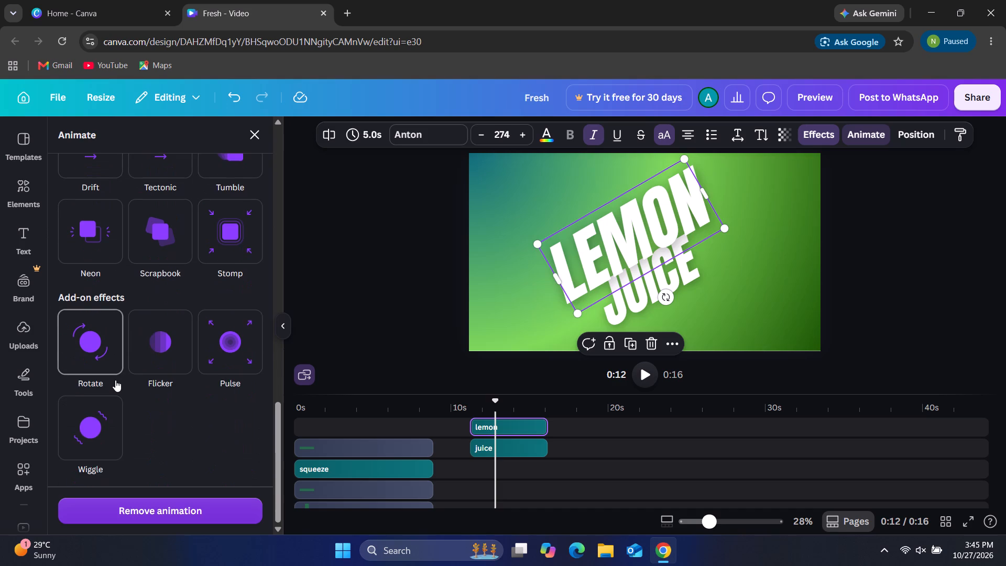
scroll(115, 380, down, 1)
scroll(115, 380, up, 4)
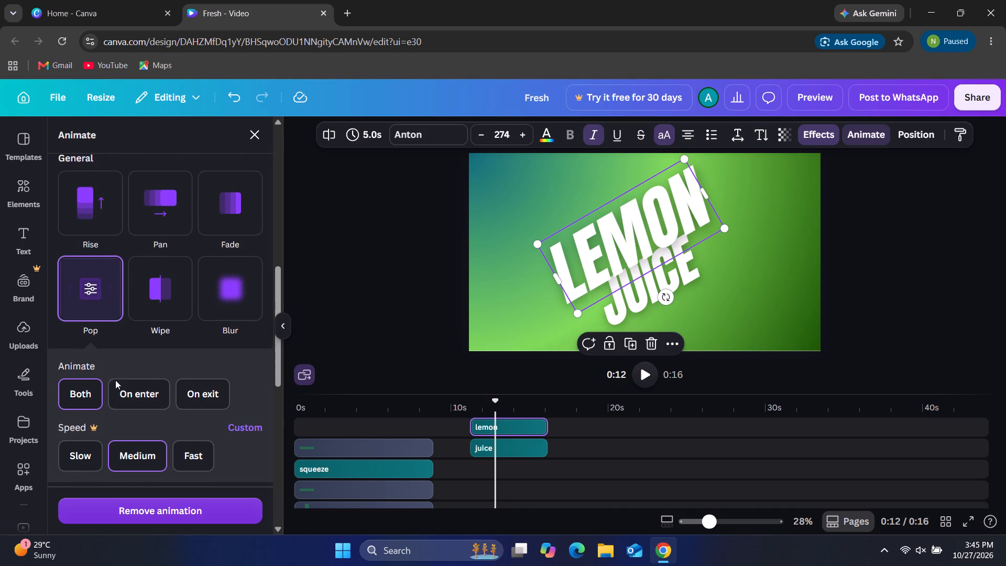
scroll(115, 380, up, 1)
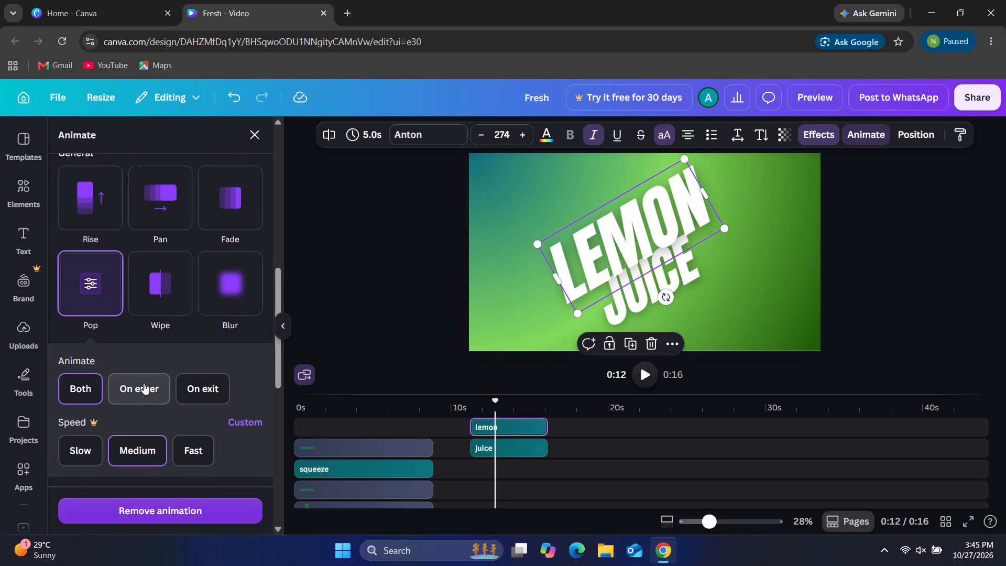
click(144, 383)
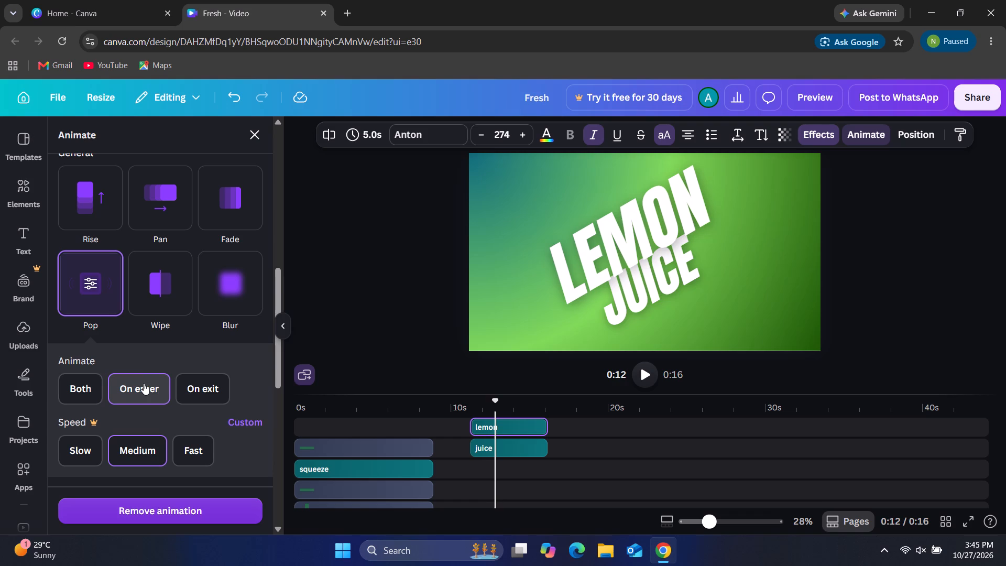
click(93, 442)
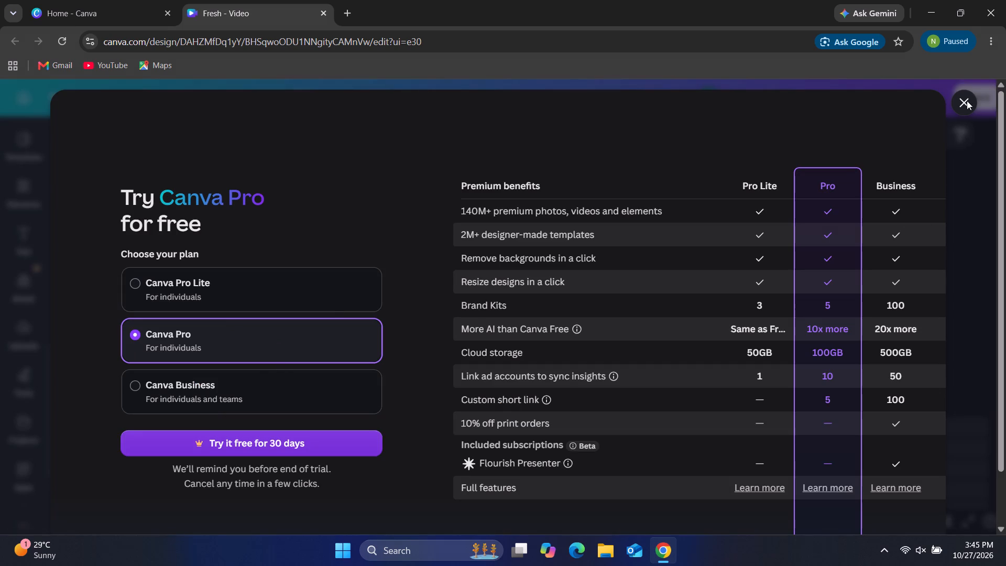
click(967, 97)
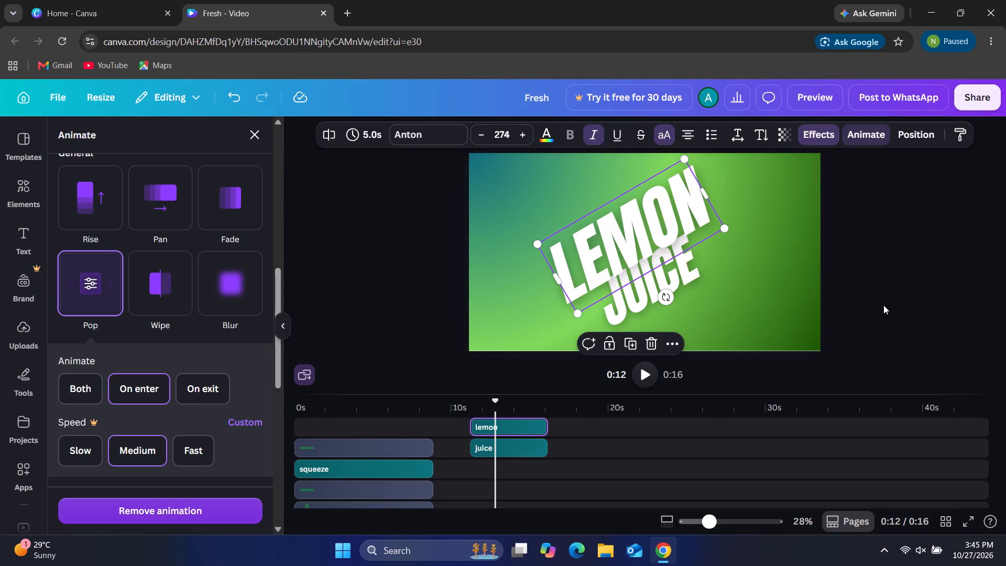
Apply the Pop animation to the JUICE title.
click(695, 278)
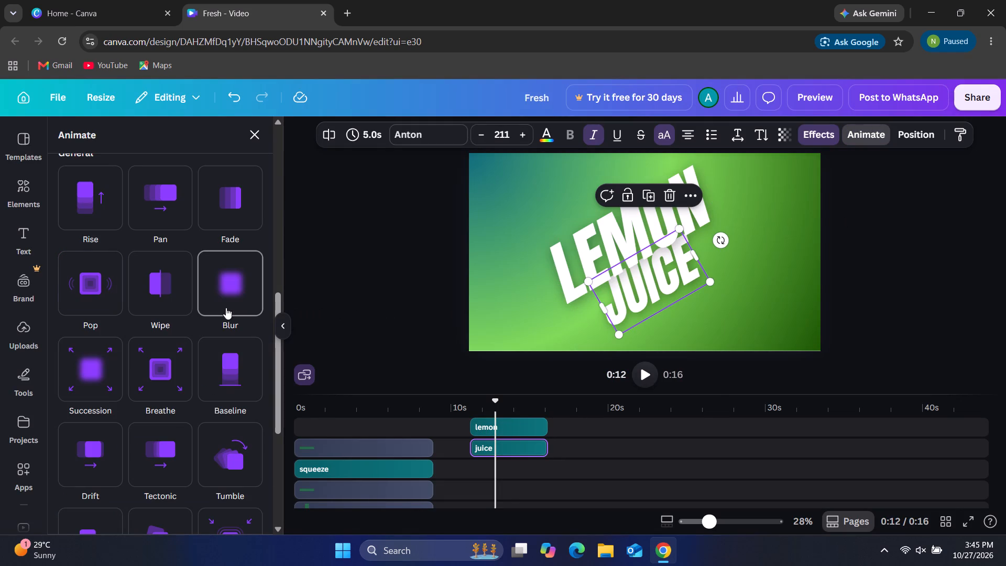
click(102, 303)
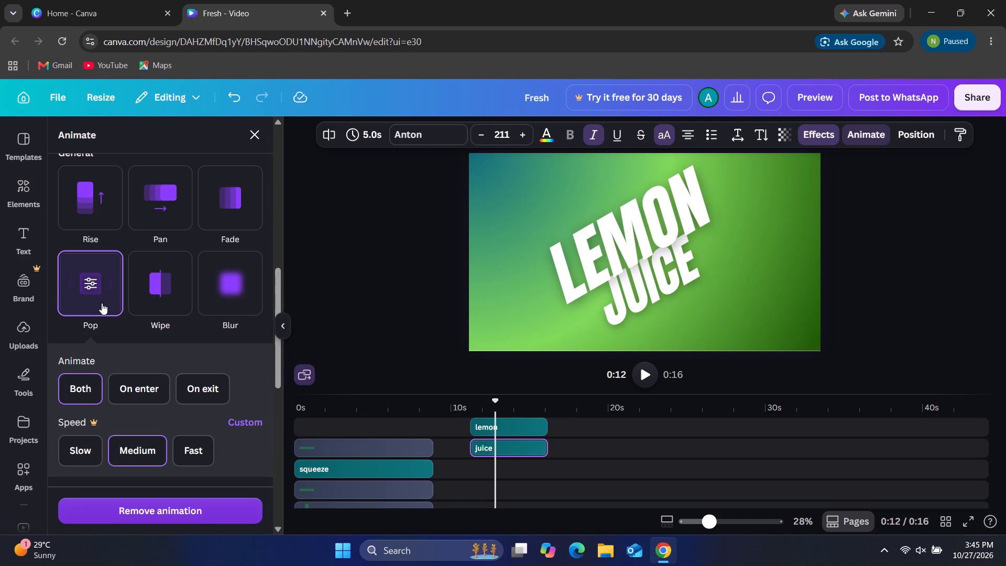
Try the Pan animation on the LEMON title and settle on the Block text animation instead.
click(626, 226)
scroll(213, 300, up, 2)
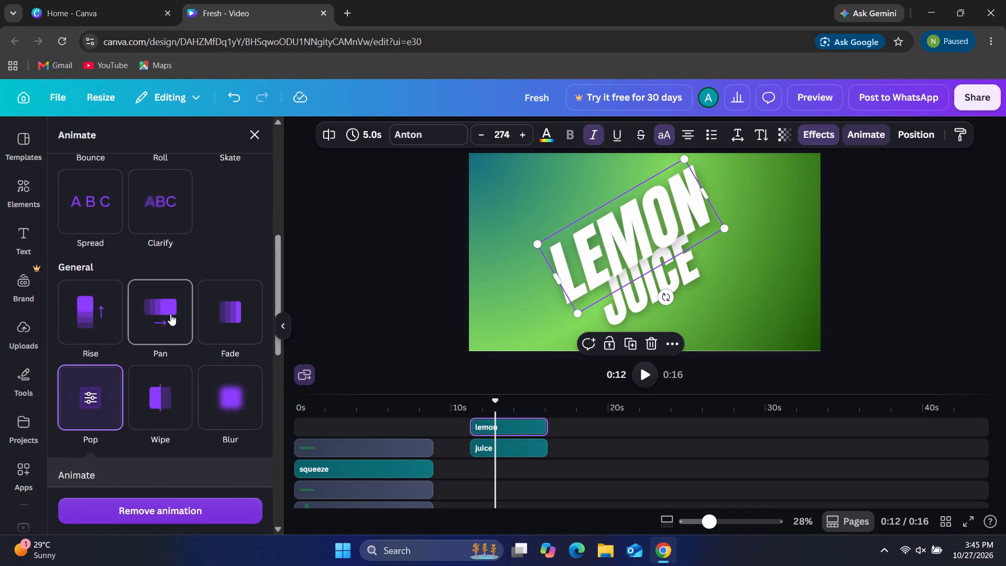
click(170, 314)
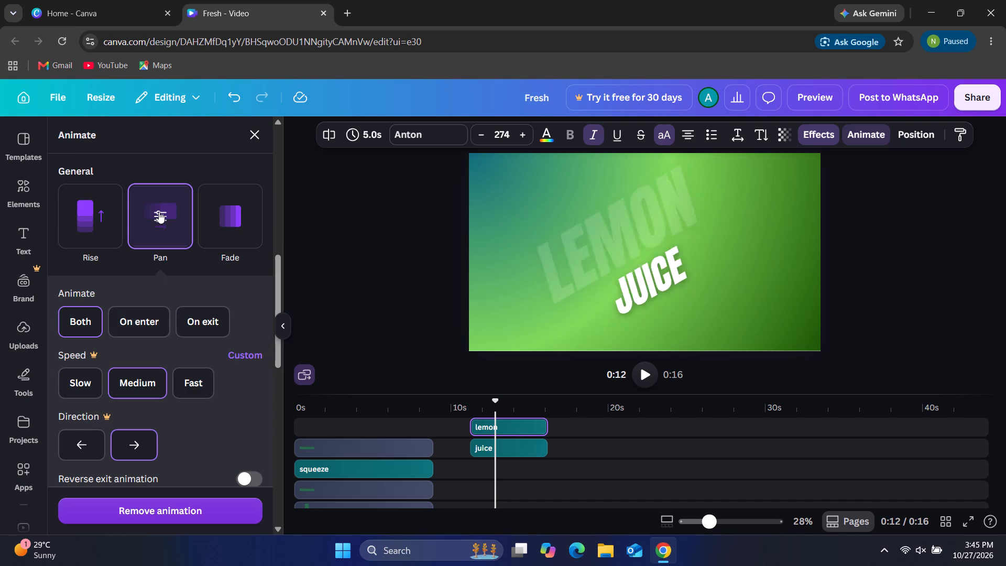
scroll(159, 212, up, 7)
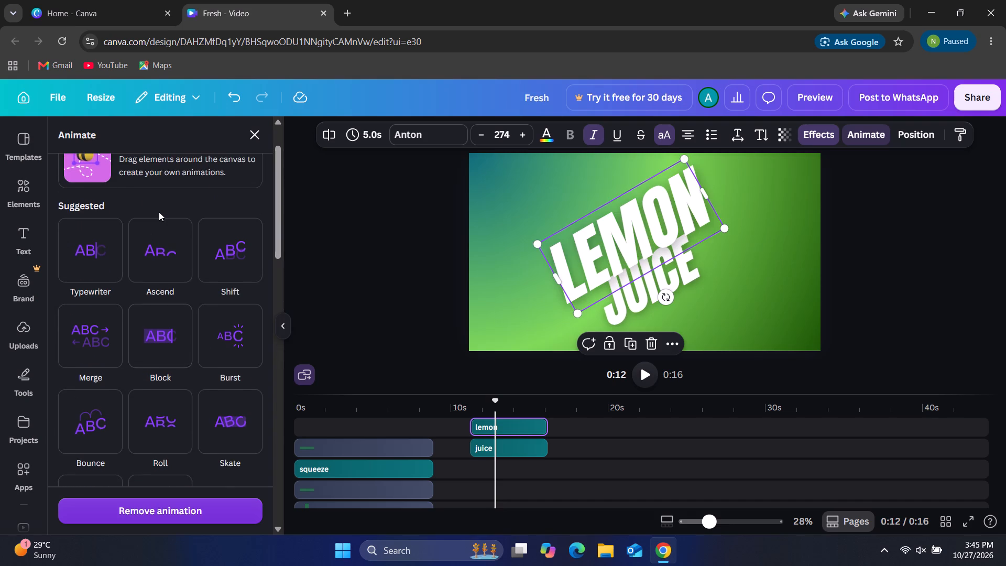
scroll(159, 212, down, 1)
click(158, 241)
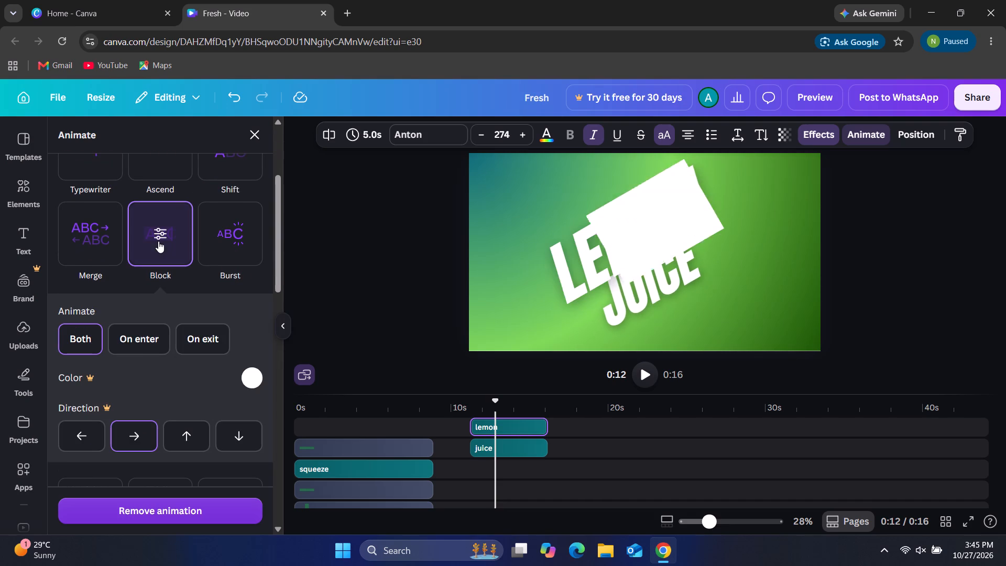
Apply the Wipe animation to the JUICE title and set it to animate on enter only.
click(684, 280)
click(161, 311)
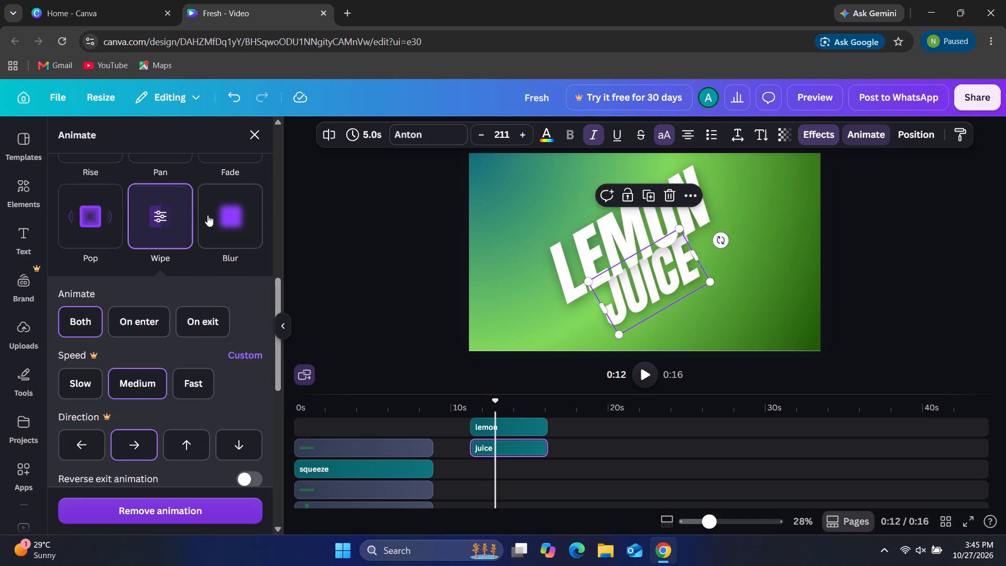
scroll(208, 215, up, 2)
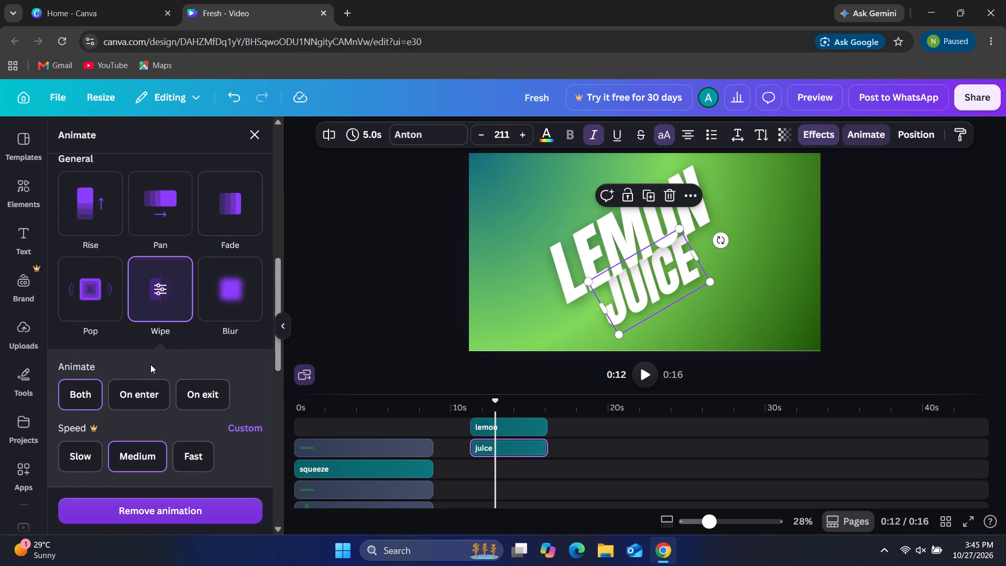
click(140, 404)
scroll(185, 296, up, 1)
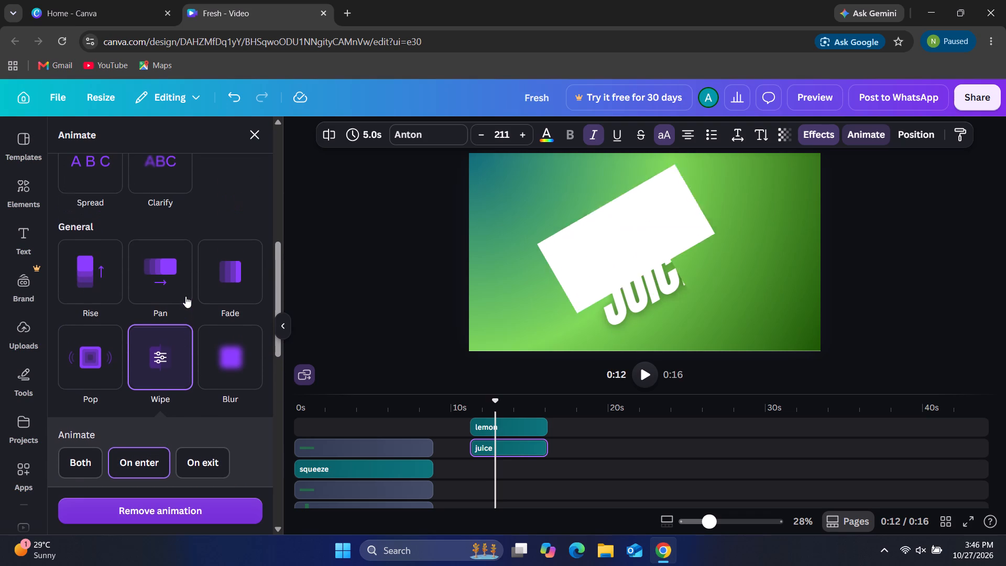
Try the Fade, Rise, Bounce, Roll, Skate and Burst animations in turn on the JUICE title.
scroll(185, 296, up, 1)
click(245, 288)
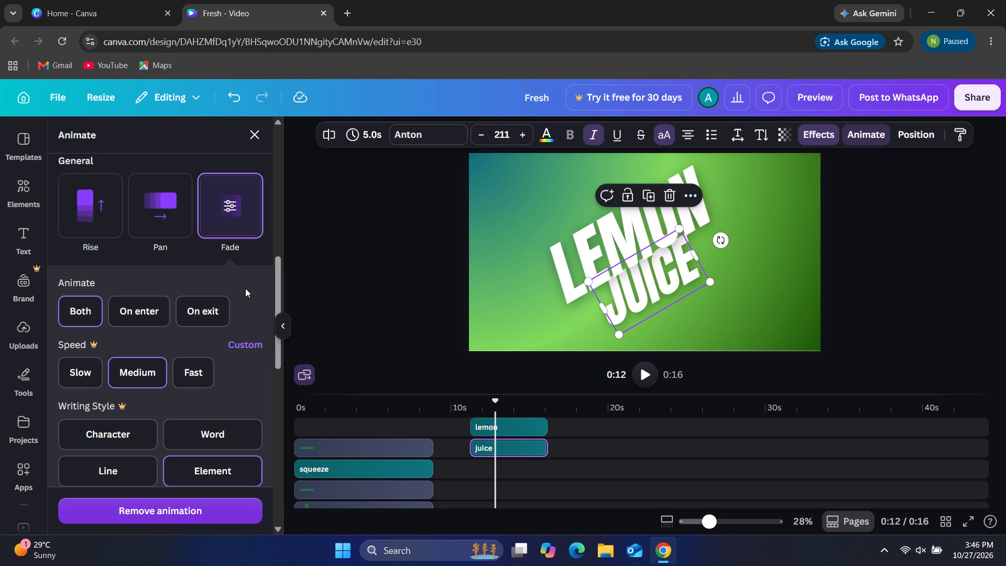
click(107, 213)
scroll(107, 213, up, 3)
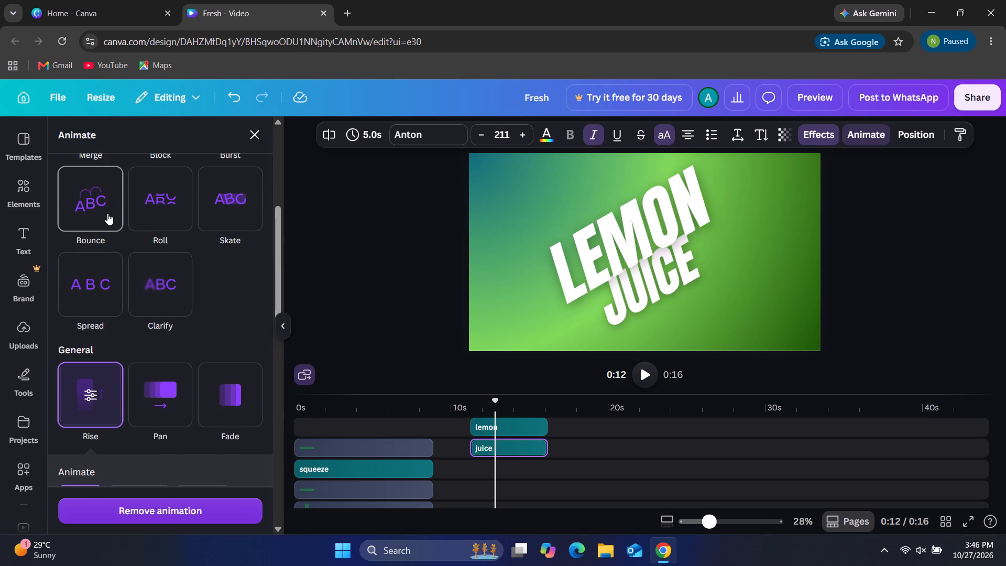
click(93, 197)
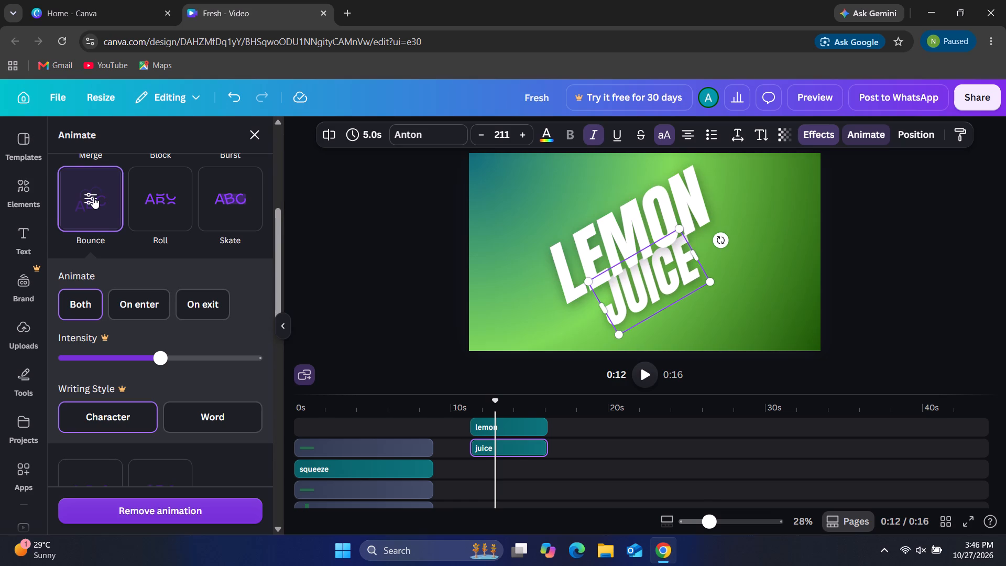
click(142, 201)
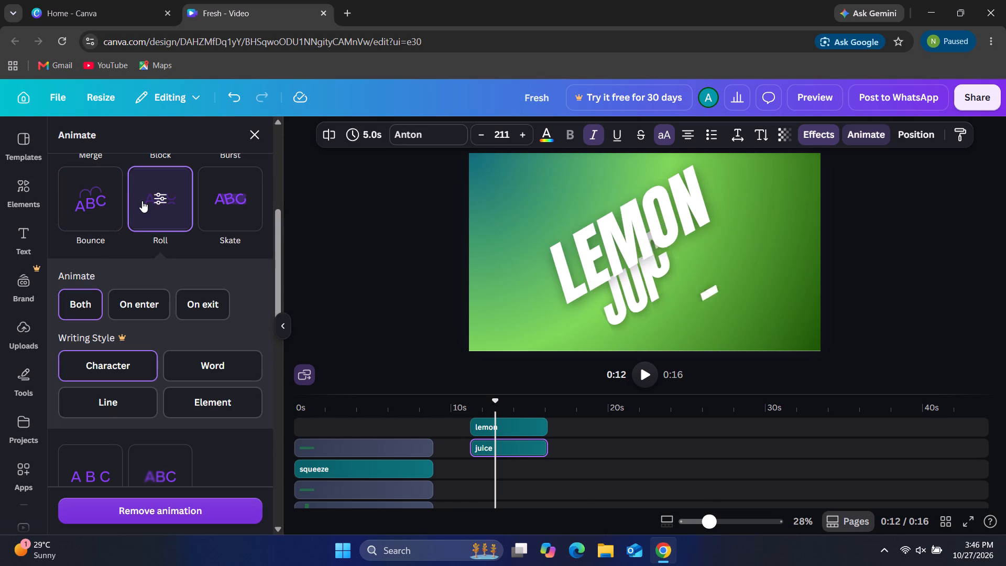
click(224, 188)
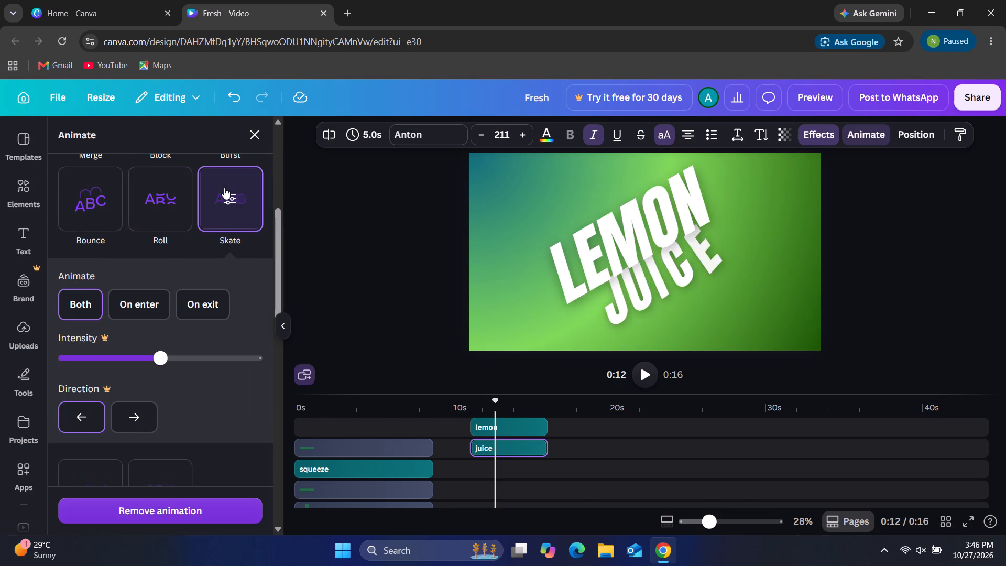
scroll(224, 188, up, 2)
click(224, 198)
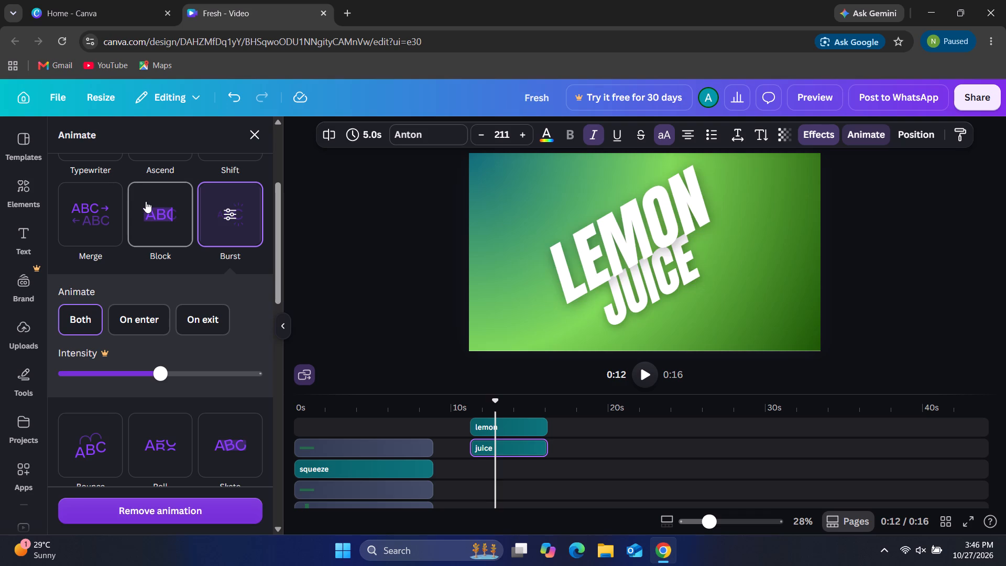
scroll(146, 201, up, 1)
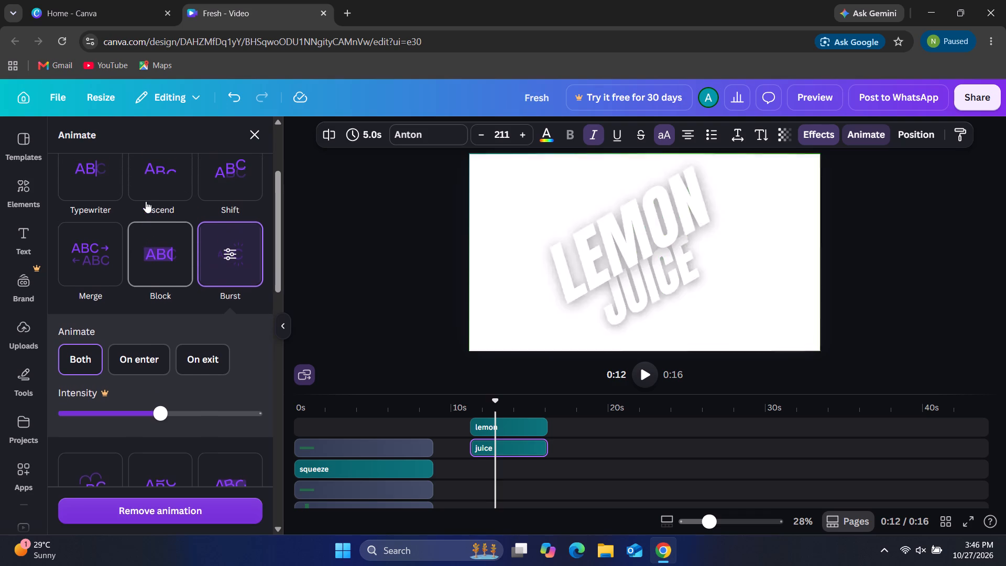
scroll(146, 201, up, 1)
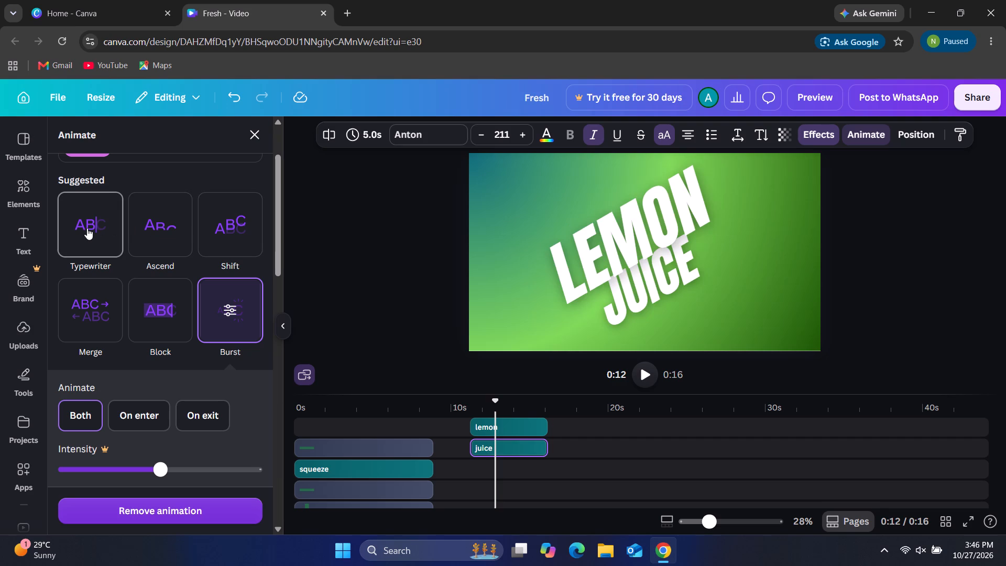
Apply the Merge text animation to the JUICE title, on enter only, and deselect the title.
click(84, 302)
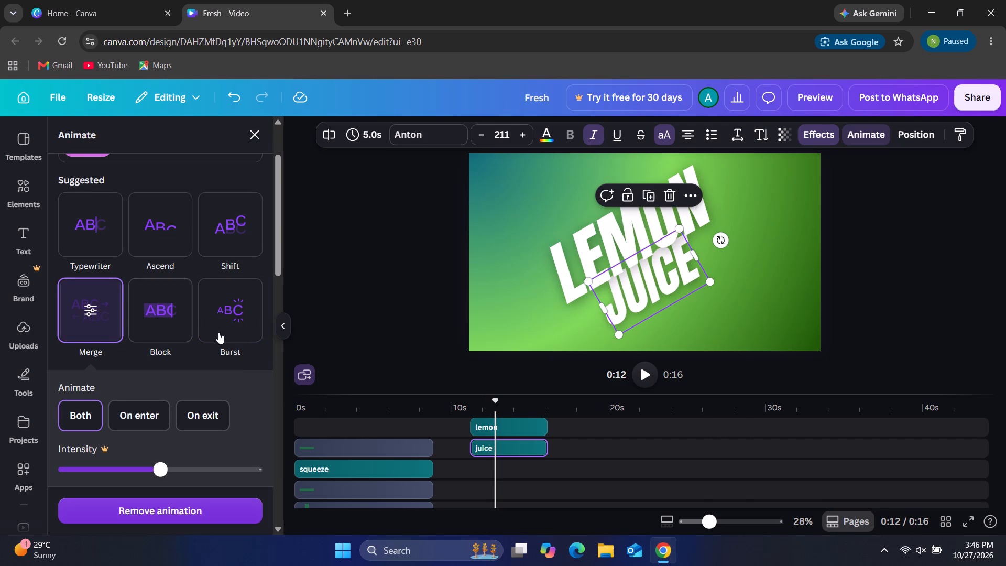
click(115, 413)
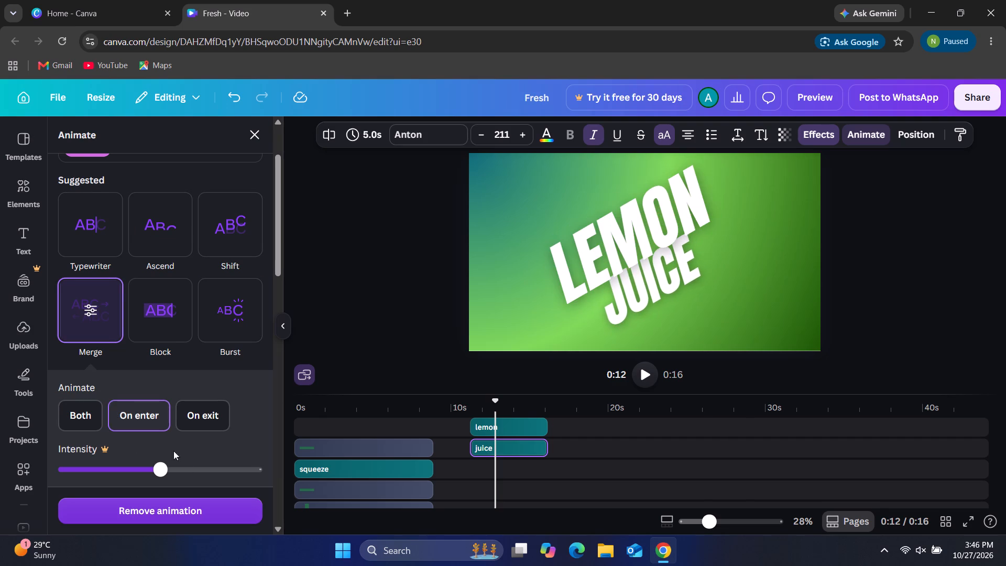
scroll(235, 417, down, 5)
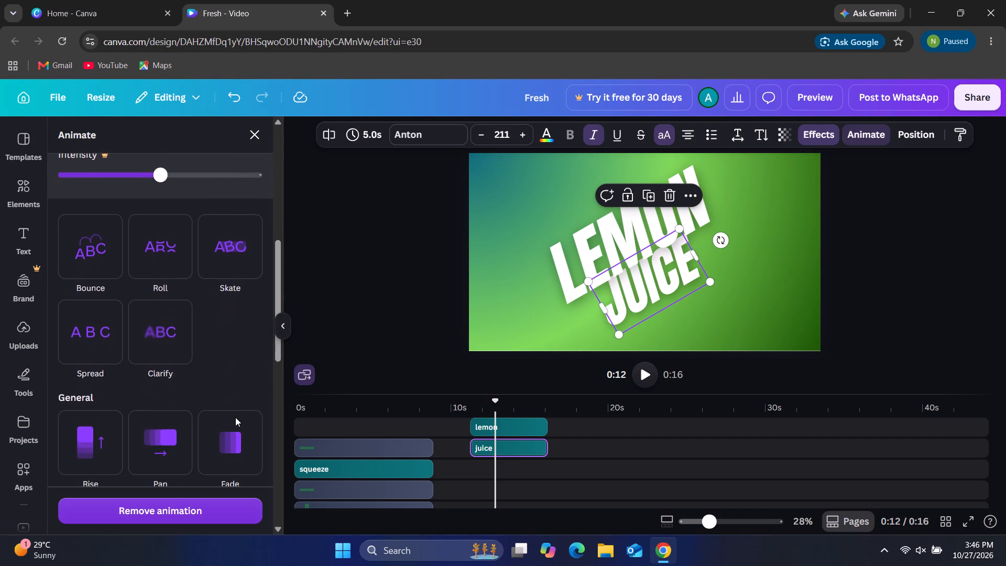
scroll(235, 417, down, 1)
click(500, 302)
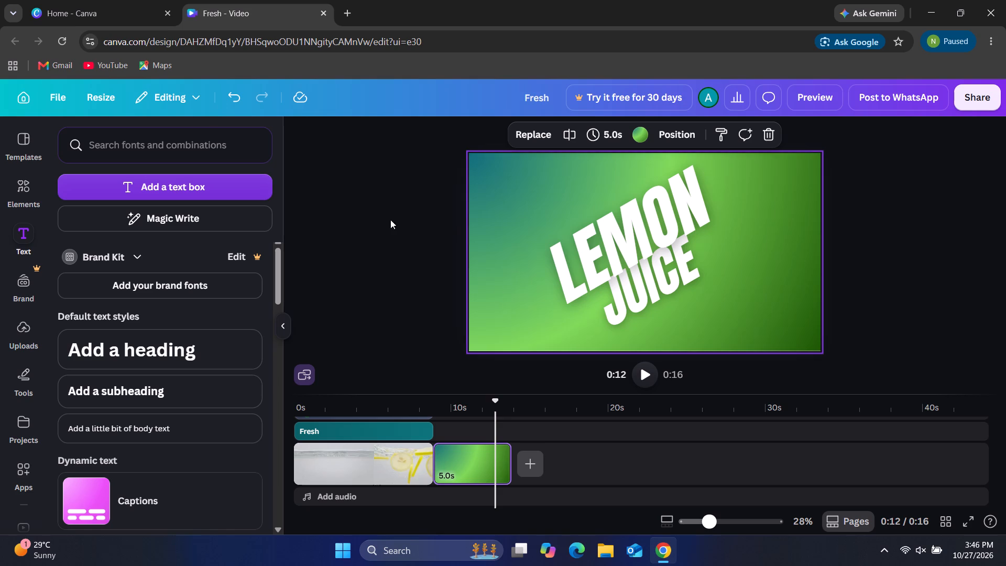
Search the elements library for "lemon can" and show only the graphics.
click(35, 192)
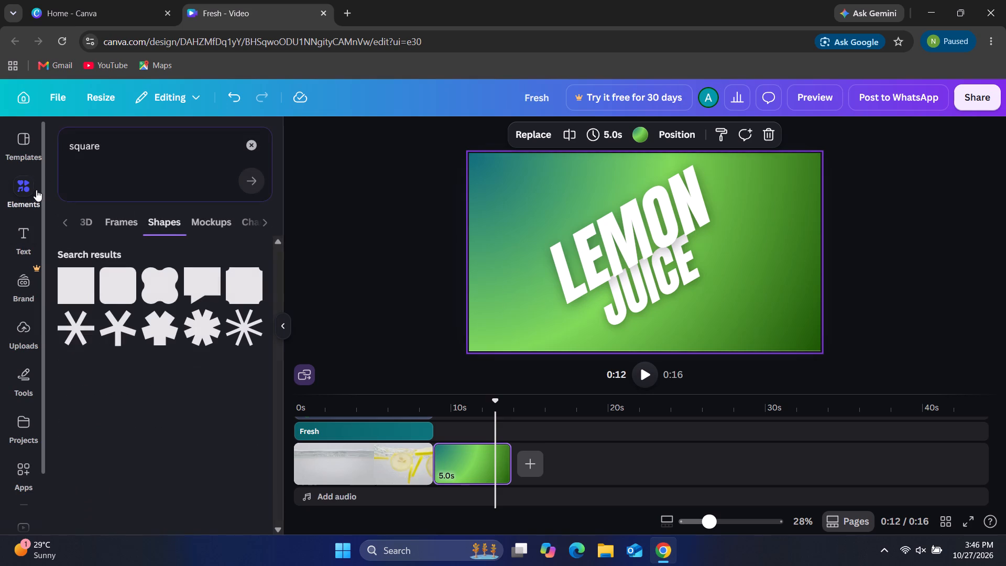
click(129, 147)
key(BackSpace)
key(BackSpace)
key(BackSpace)
key(BackSpace)
key(BackSpace)
key(BackSpace)
key(BackSpace)
key(BackSpace)
key(BackSpace)
key(BackSpace)
key(BackSpace)
key(BackSpace)
key(BackSpace)
key(BackSpace)
key(BackSpace)
key(BackSpace)
key(BackSpace)
key(BackSpace)
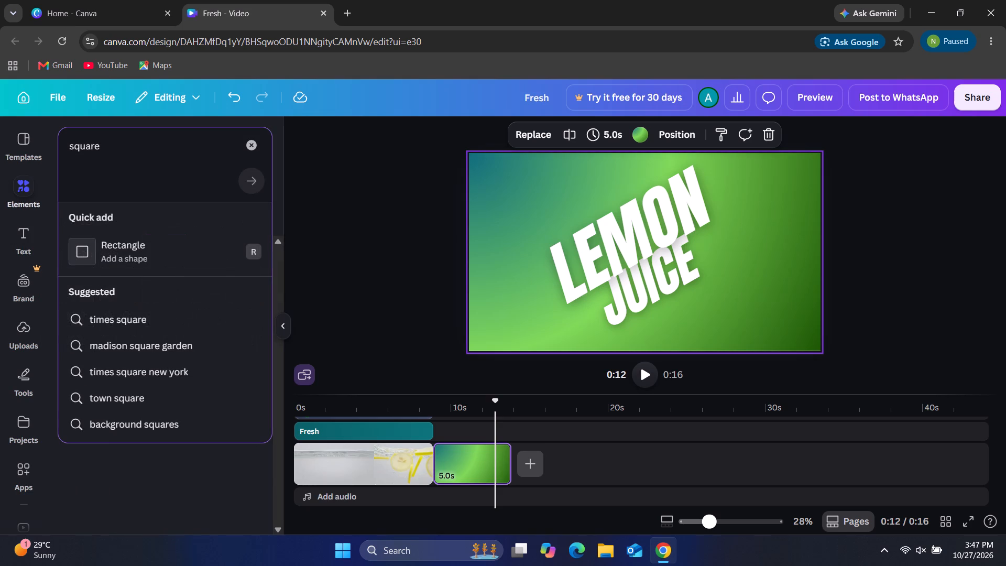
text(lemon can)
key(Return)
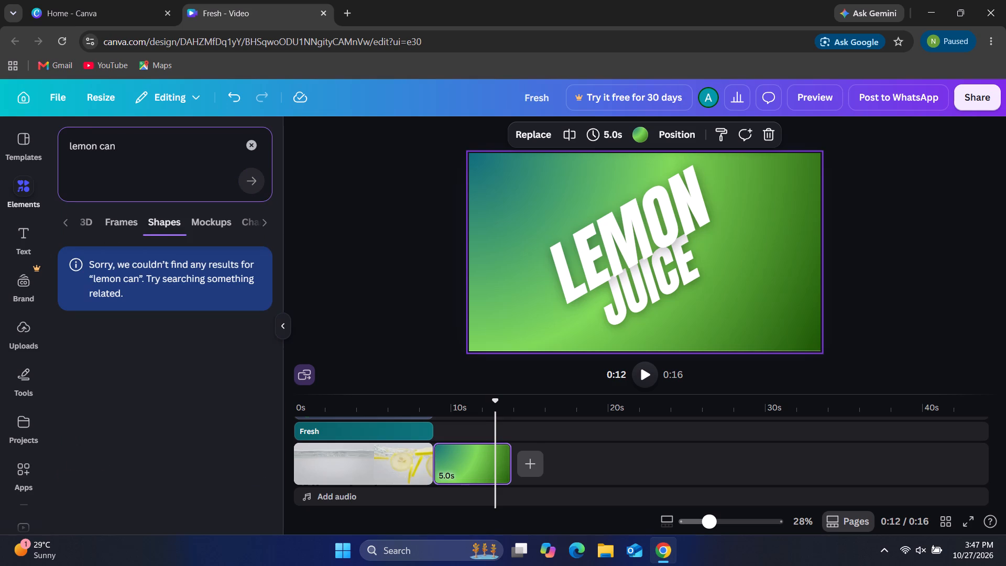
scroll(137, 229, right, 2)
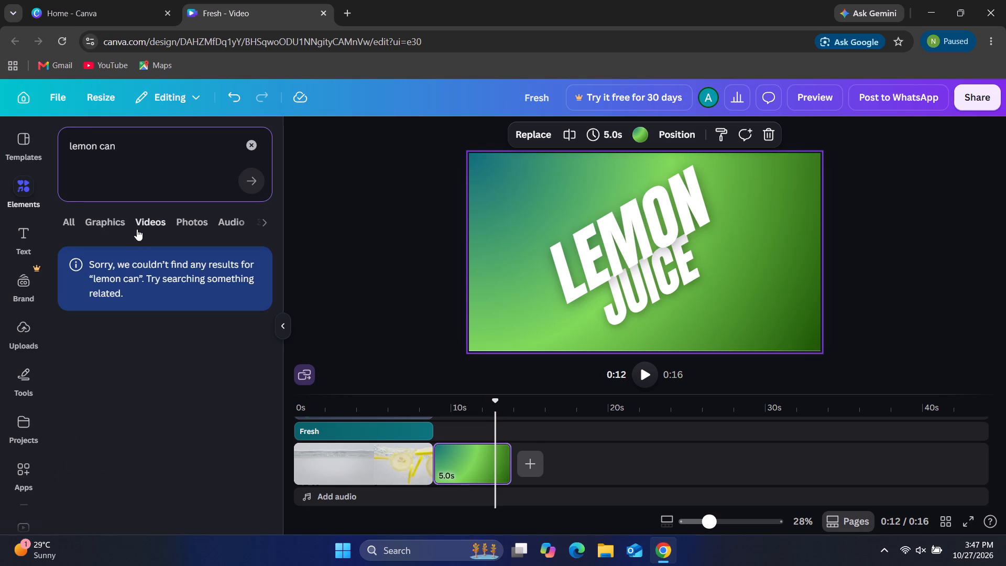
click(116, 220)
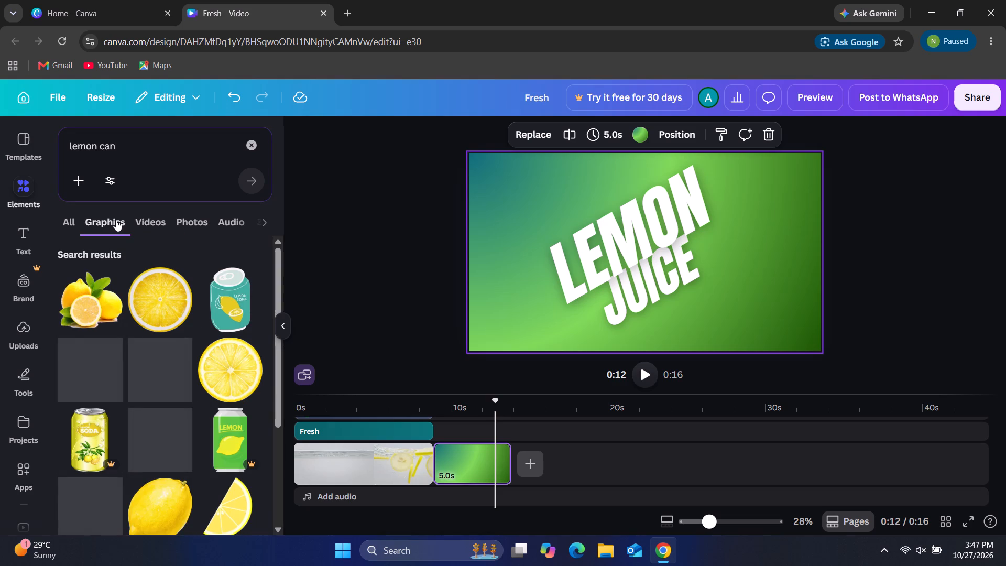
Look through the lemon can graphics for a suitable drink can illustration.
scroll(190, 400, down, 1)
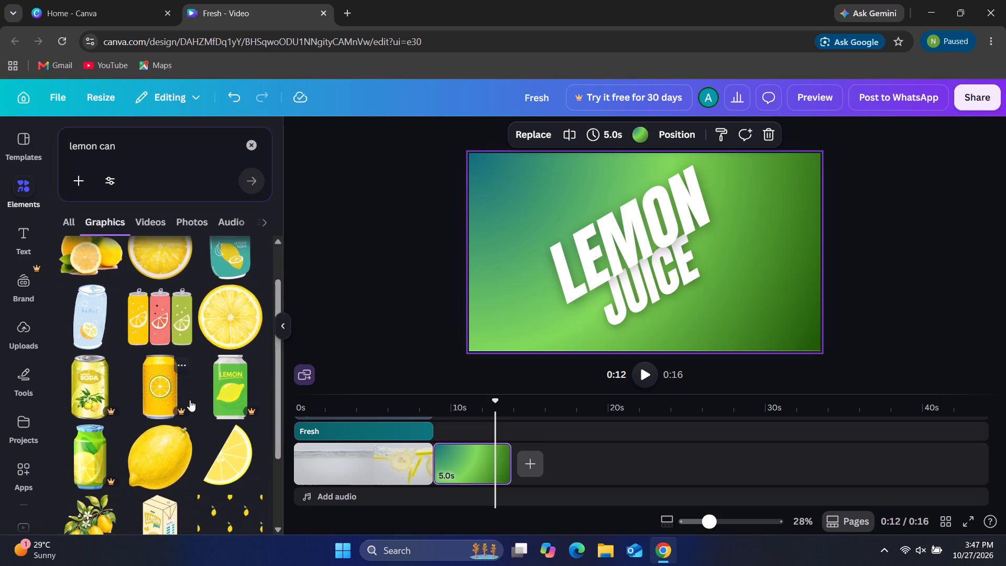
scroll(190, 400, down, 4)
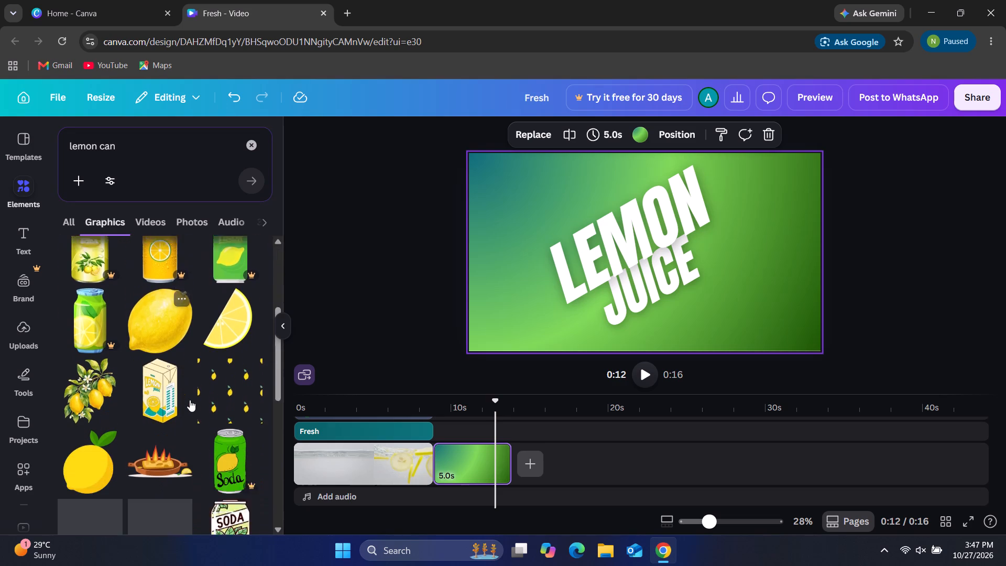
scroll(190, 400, down, 4)
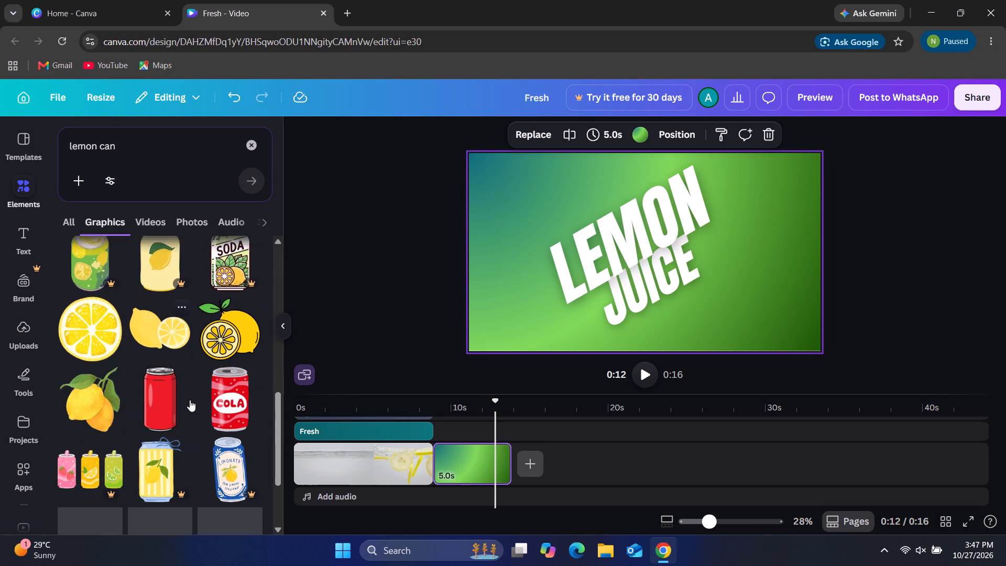
scroll(190, 400, down, 3)
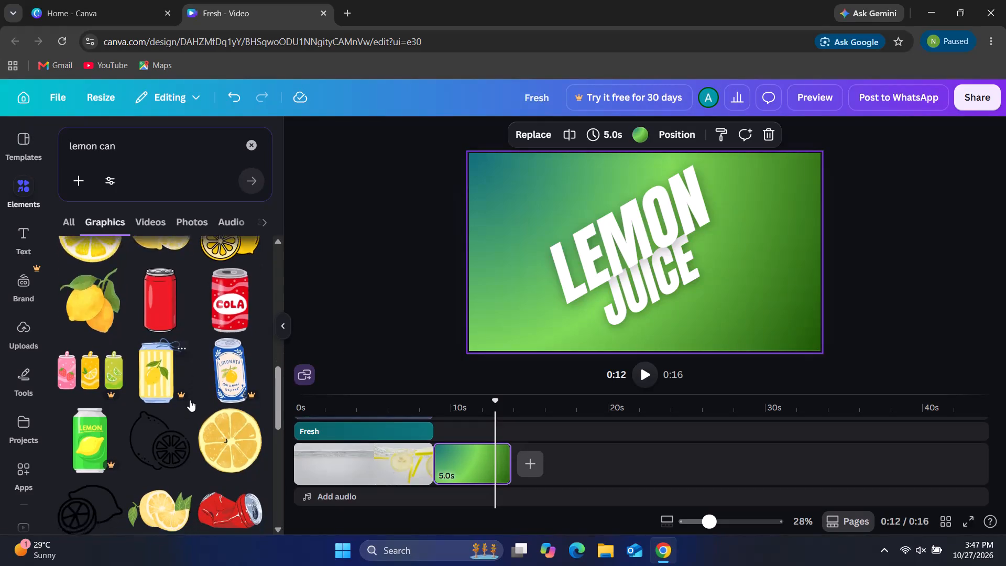
scroll(190, 400, down, 4)
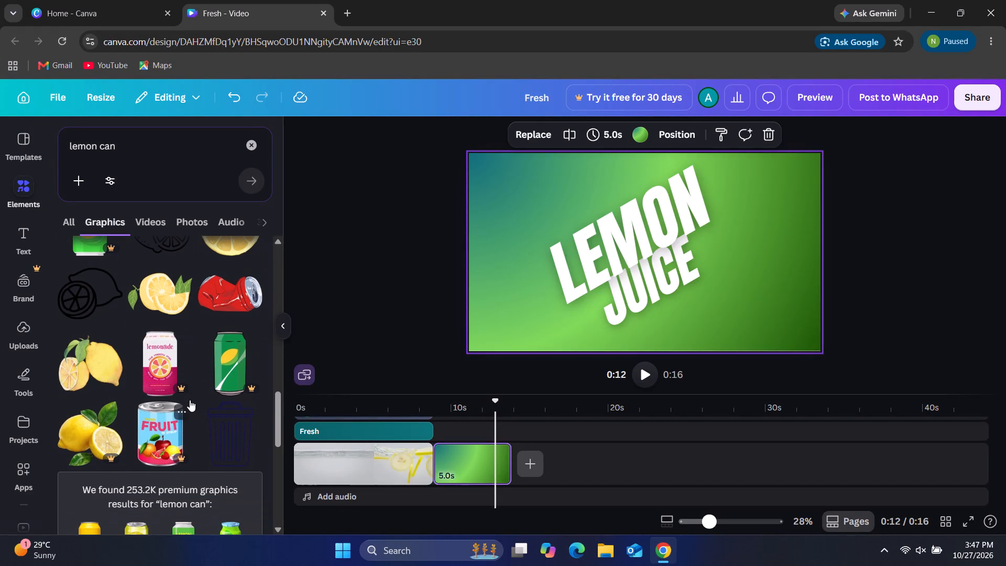
scroll(190, 400, down, 3)
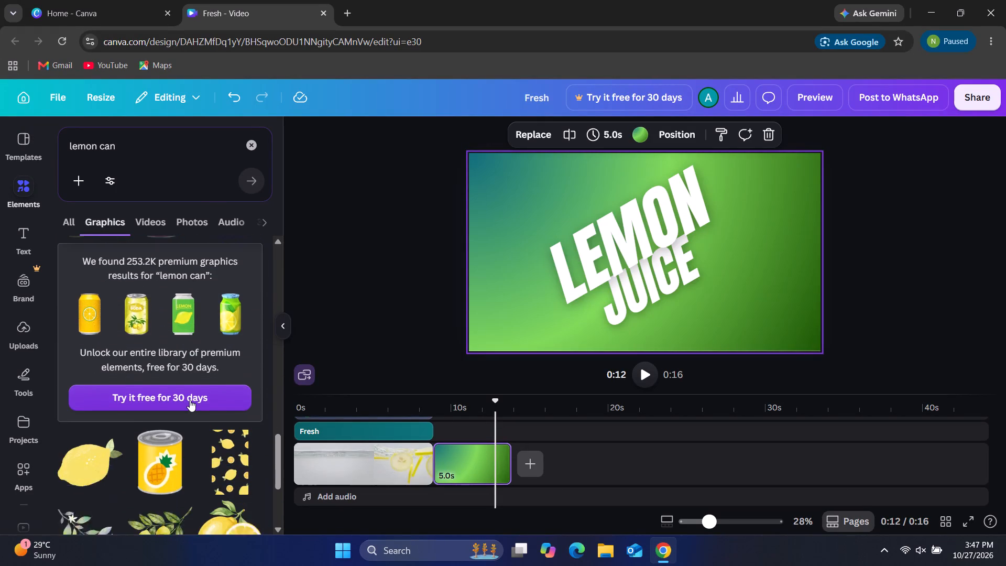
scroll(190, 400, down, 1)
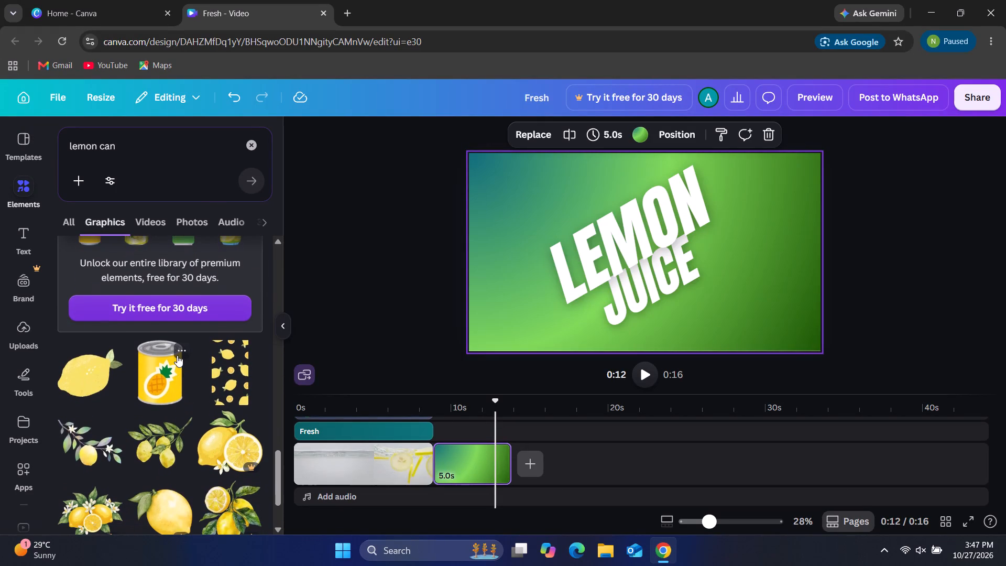
scroll(177, 355, down, 6)
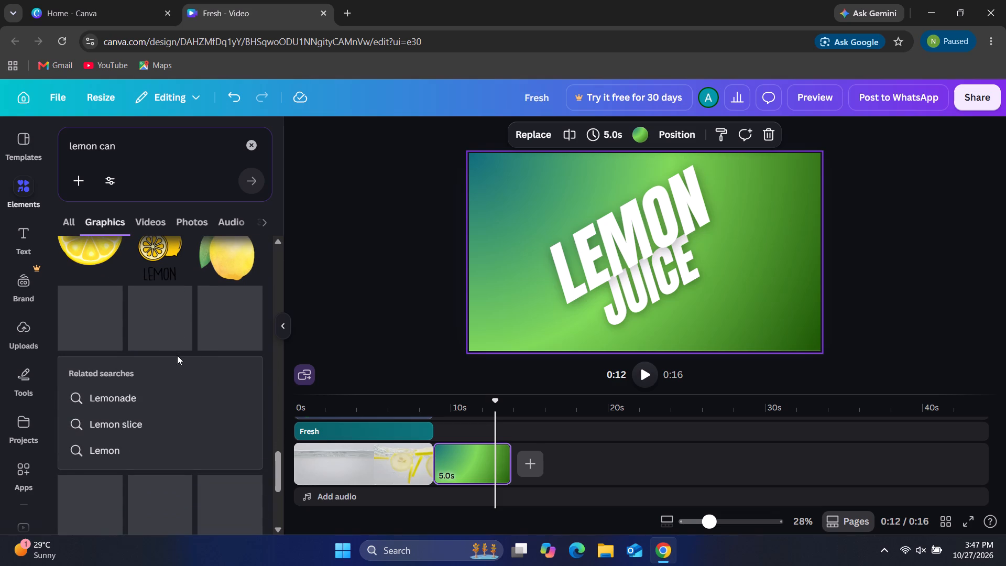
scroll(177, 355, down, 2)
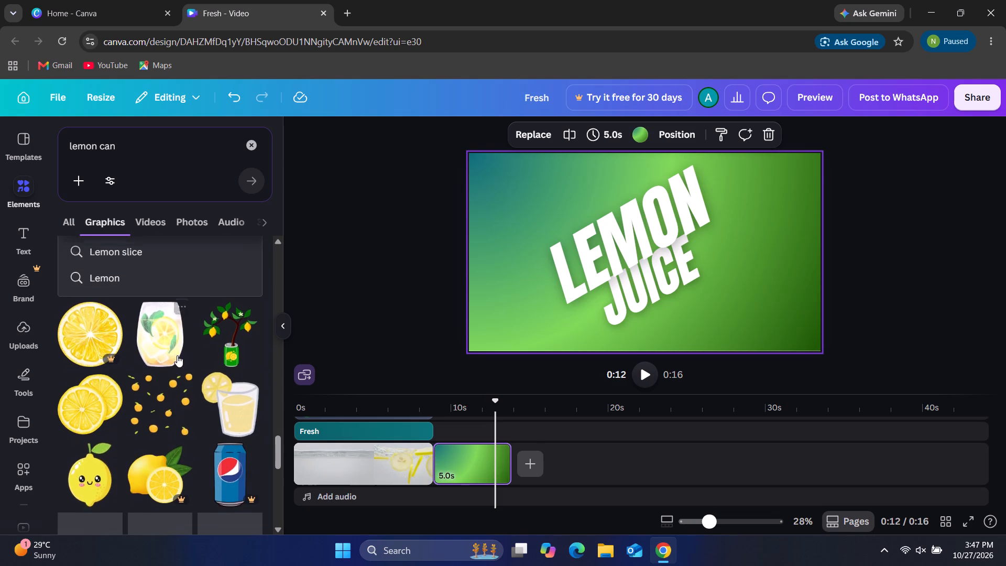
scroll(177, 355, down, 4)
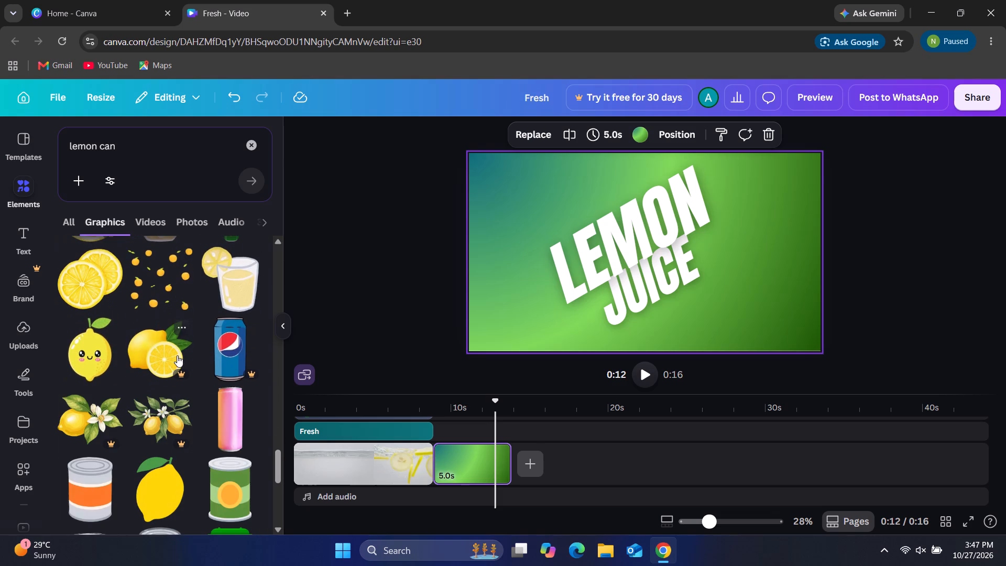
scroll(177, 355, down, 3)
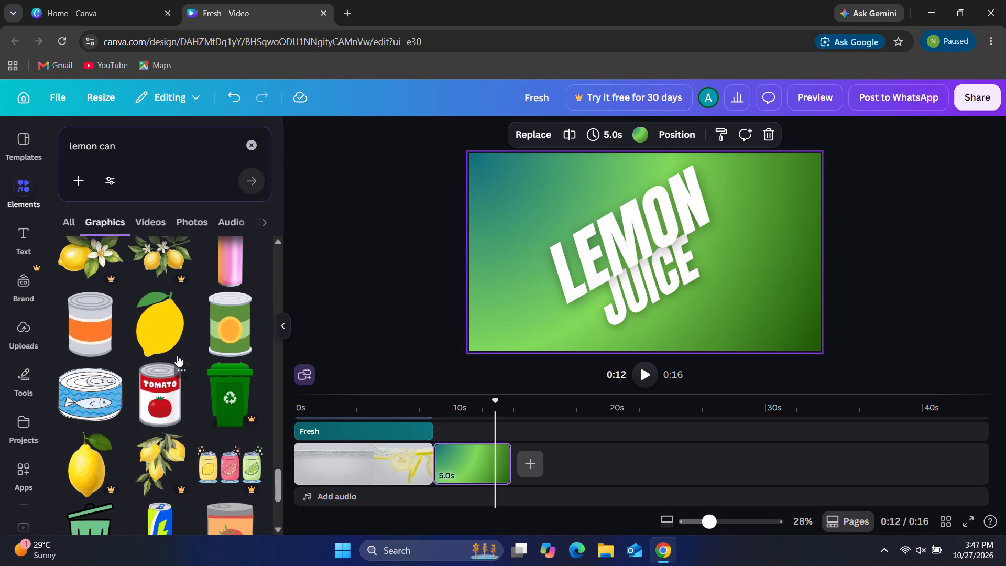
scroll(177, 355, down, 1)
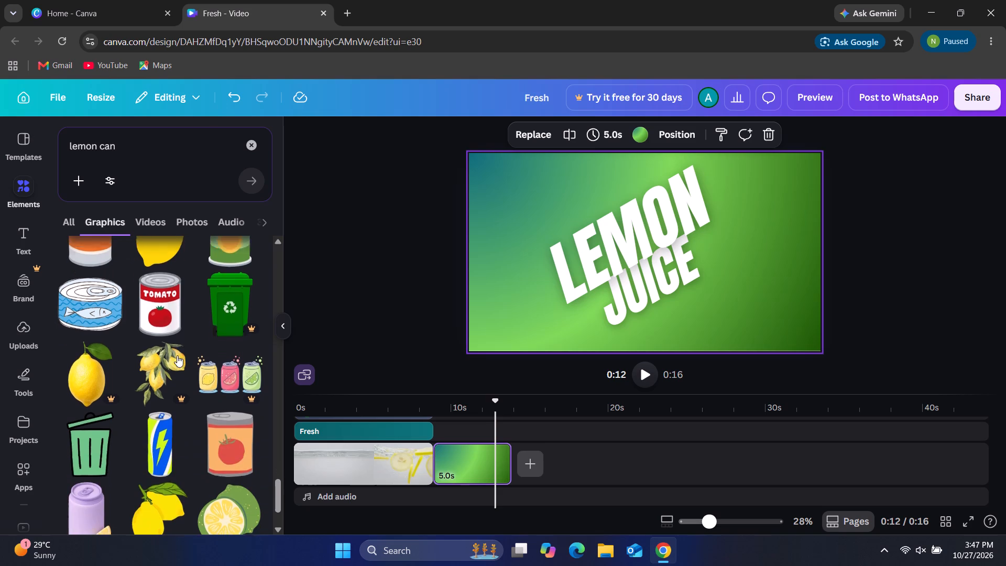
scroll(177, 355, down, 1)
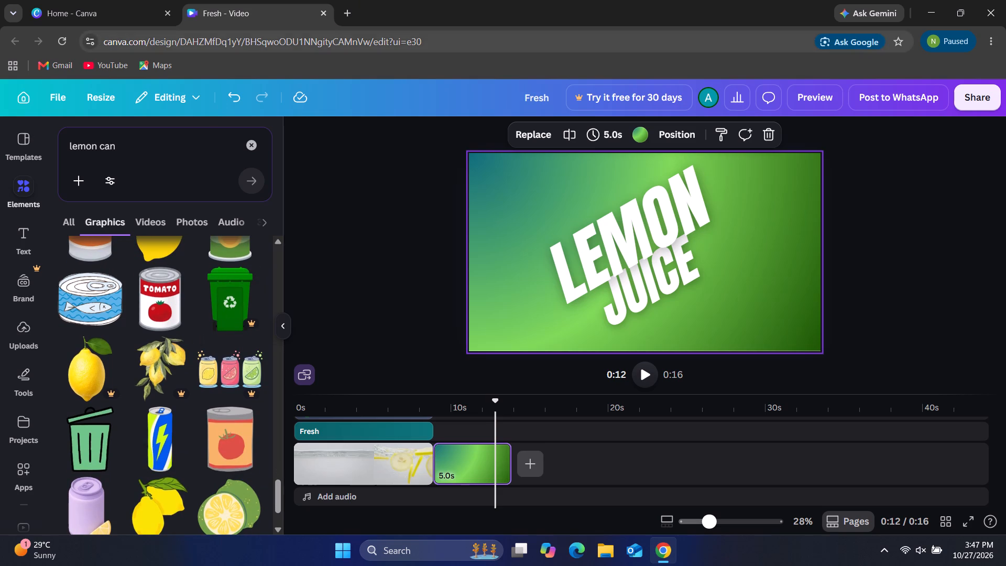
scroll(165, 393, down, 3)
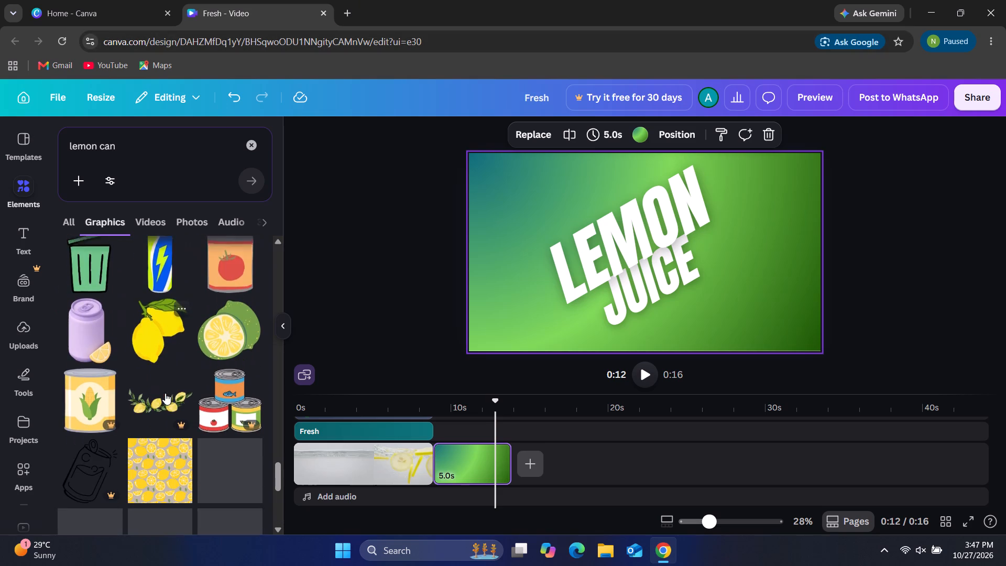
scroll(165, 393, down, 3)
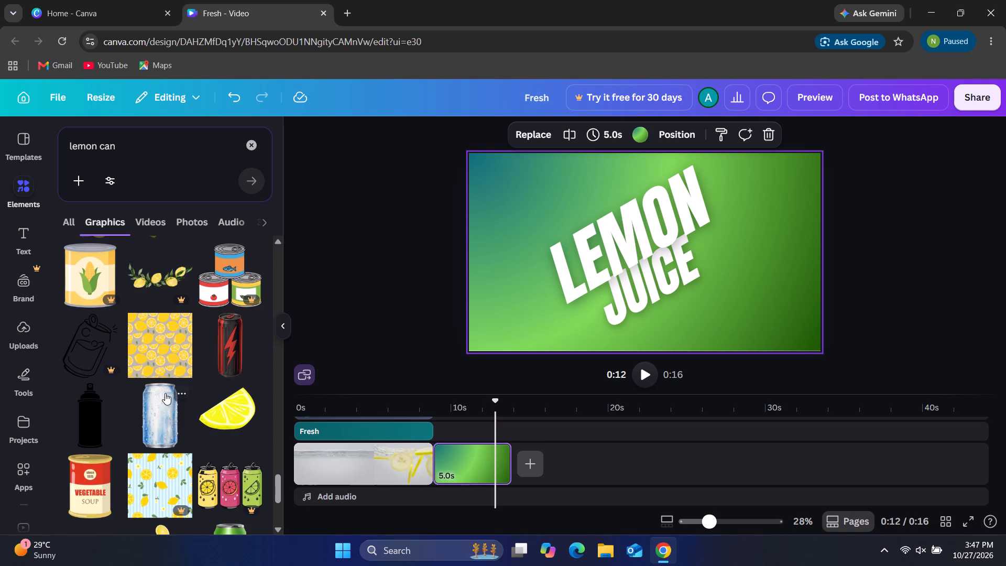
scroll(165, 393, down, 4)
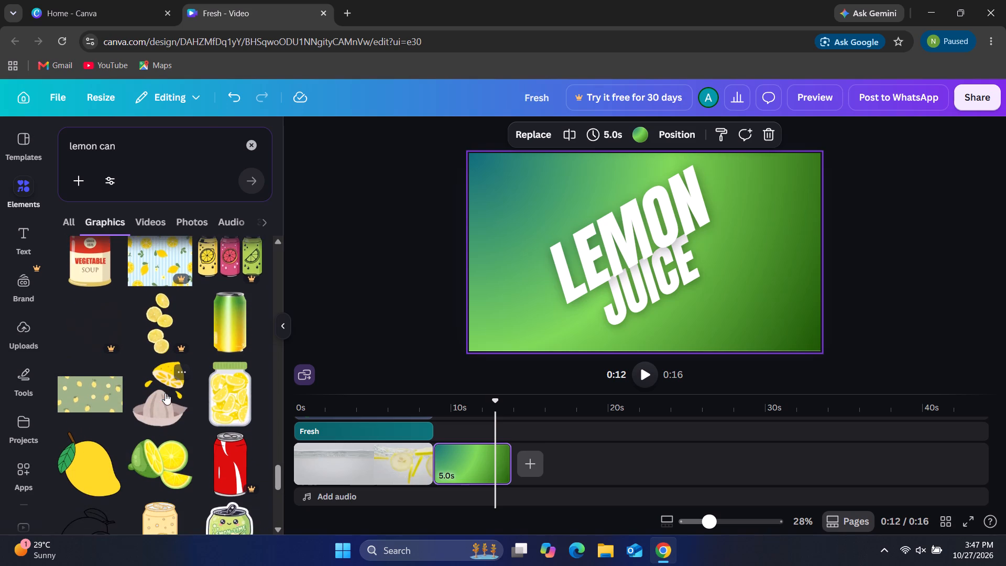
scroll(165, 393, down, 5)
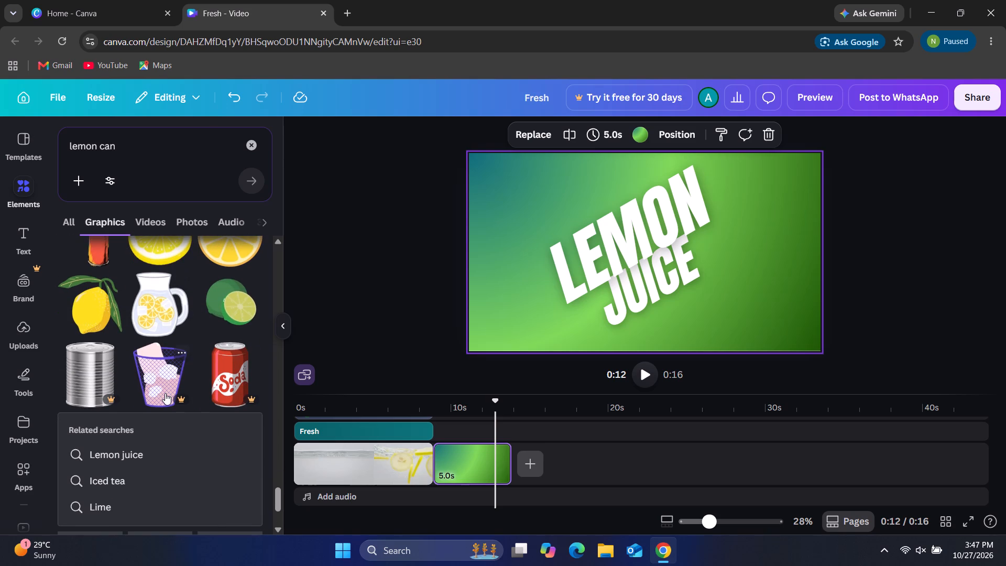
scroll(165, 393, up, 8)
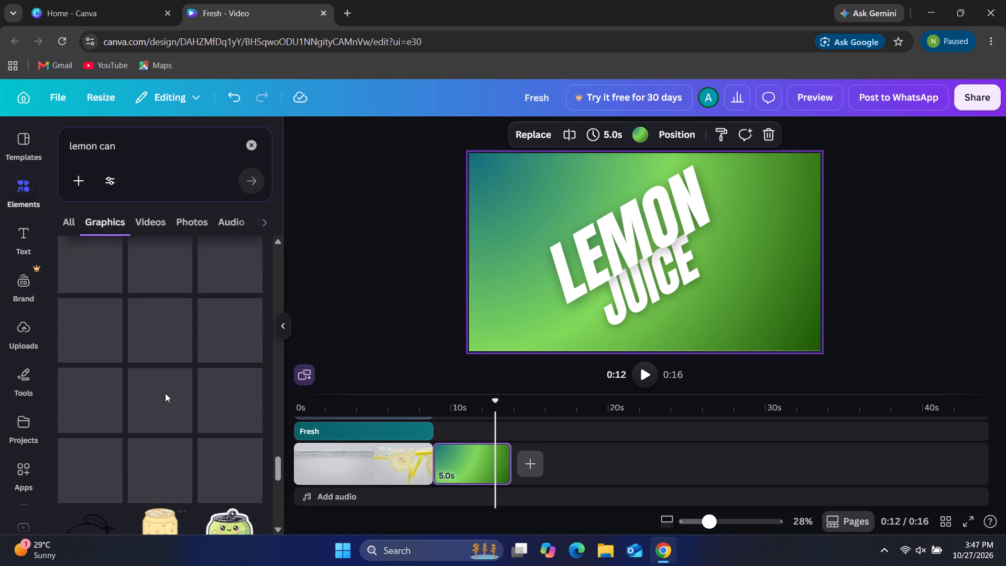
scroll(165, 393, up, 8)
scroll(165, 393, up, 13)
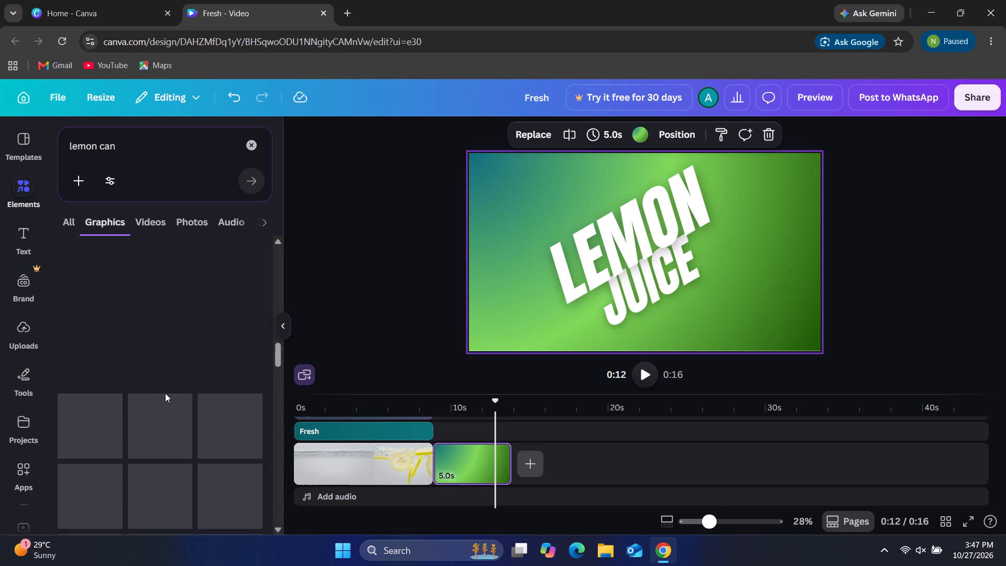
scroll(165, 393, up, 5)
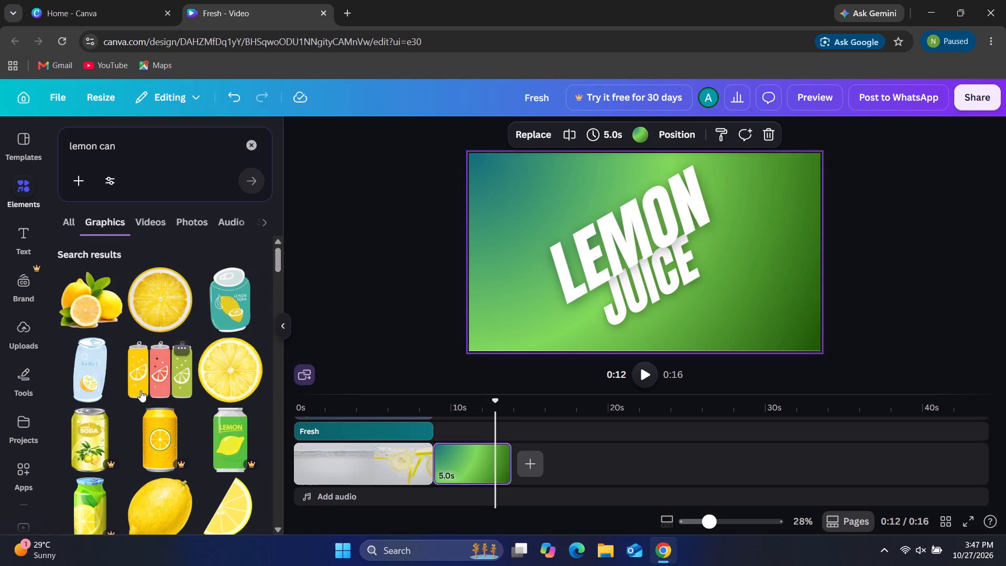
Add the graphic of three yellow, pink and green citrus cans to the video over the LEMON JUICE titles.
scroll(140, 390, down, 1)
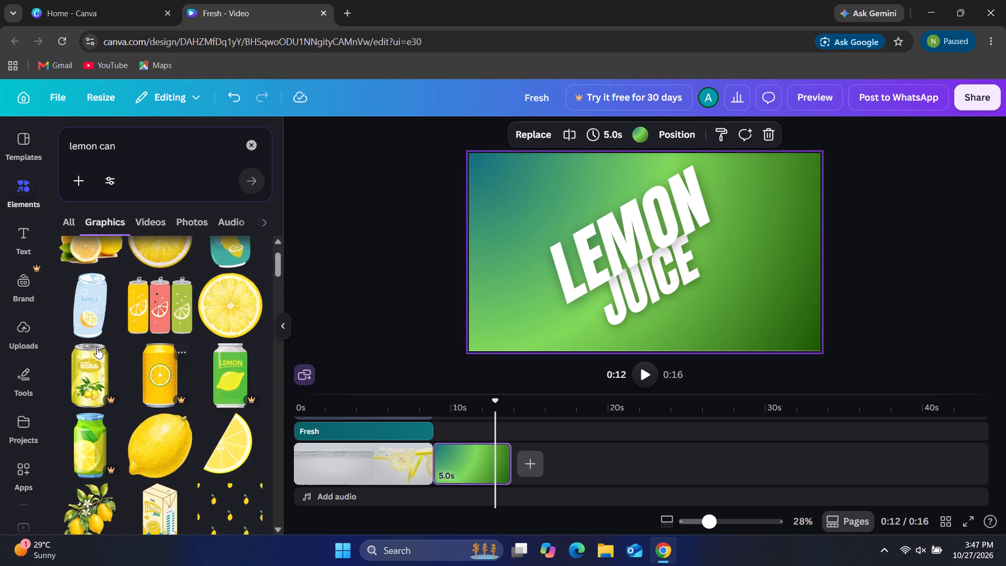
click(160, 296)
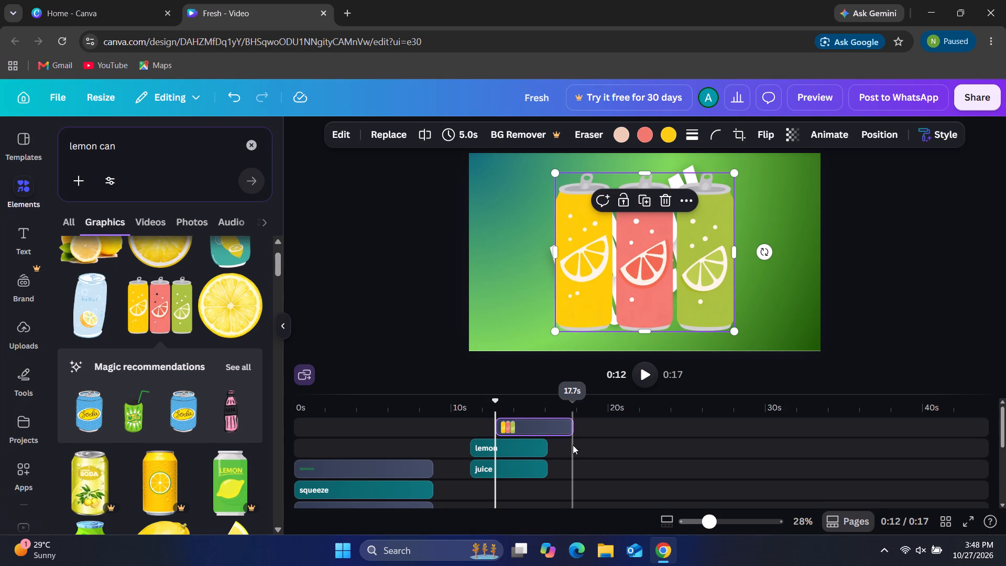
Duplicate the teal-to-green gradient clip on the timeline.
scroll(573, 445, down, 3)
click(477, 463)
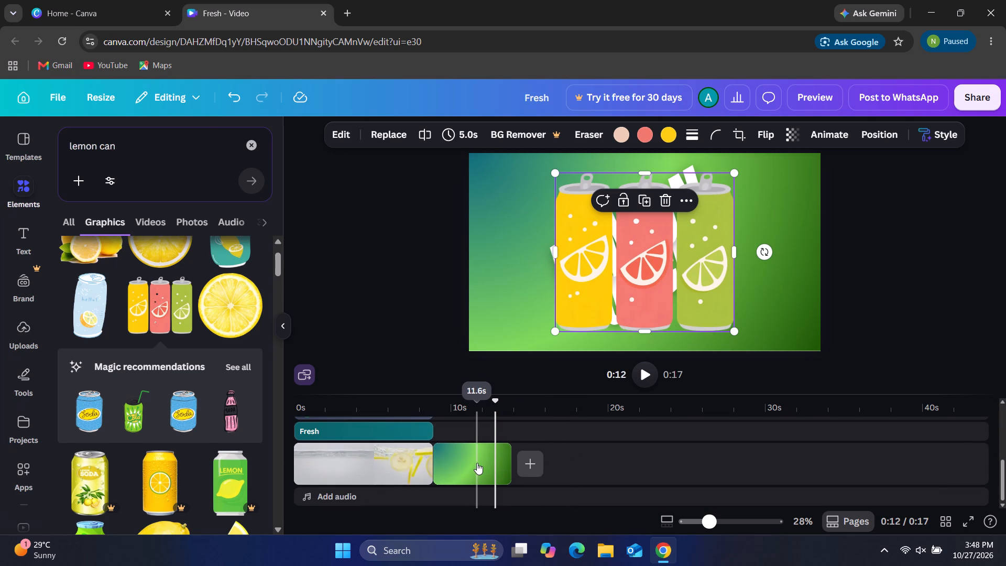
click(502, 449)
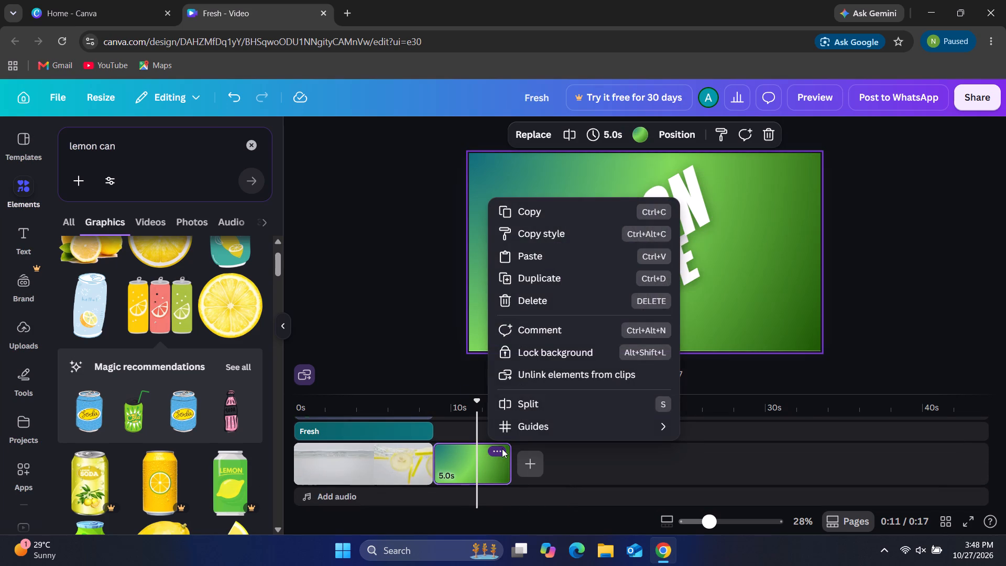
click(566, 281)
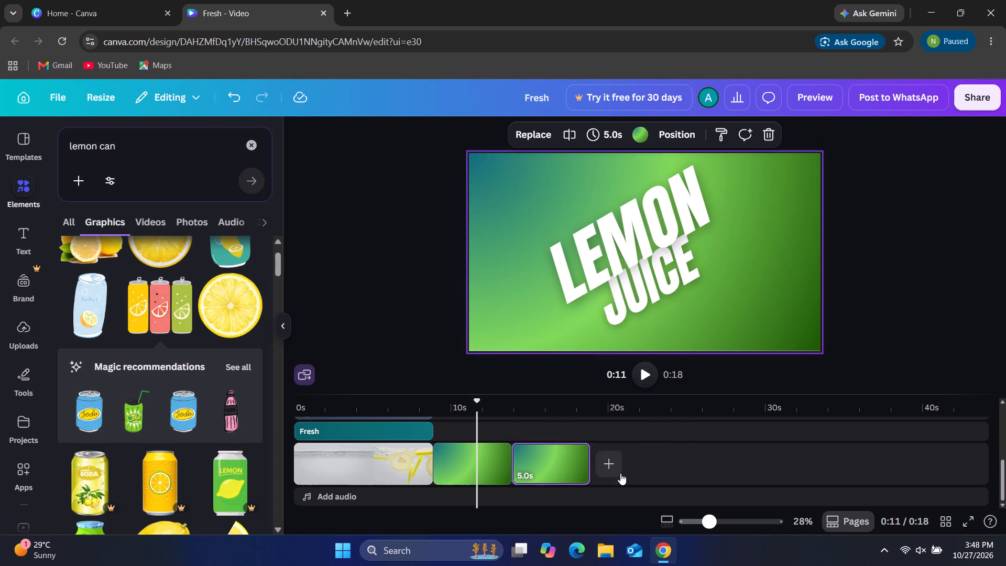
Move the JUICE title to the track directly above the clips, starting with the first gradient clip.
scroll(697, 462, up, 1)
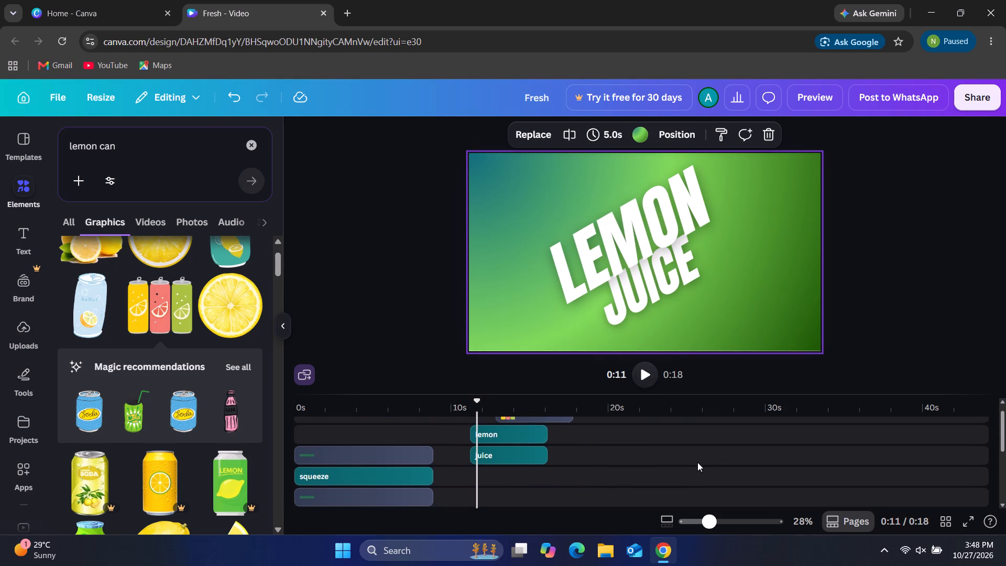
scroll(697, 462, up, 1)
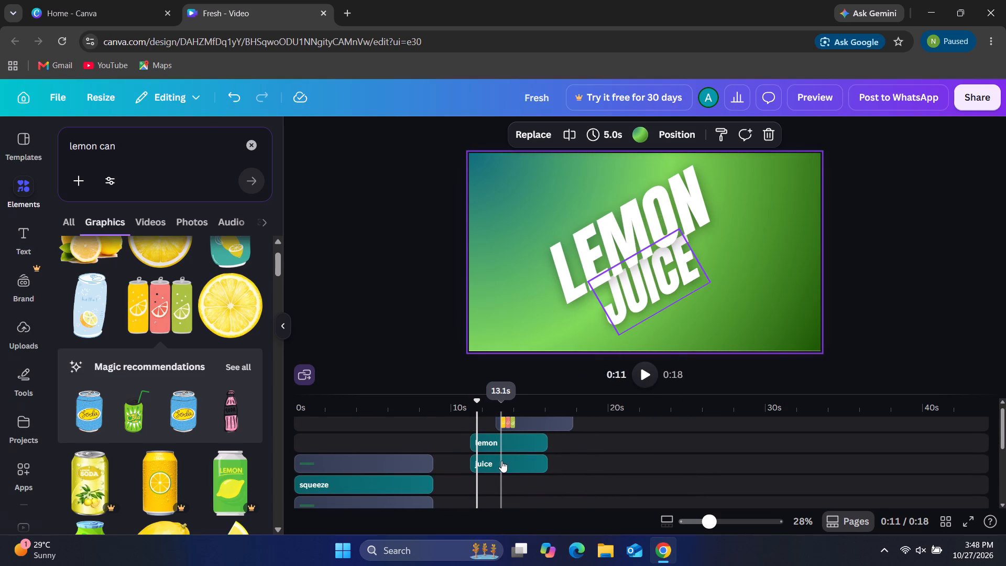
click(501, 461)
drag(501, 461, 462, 462)
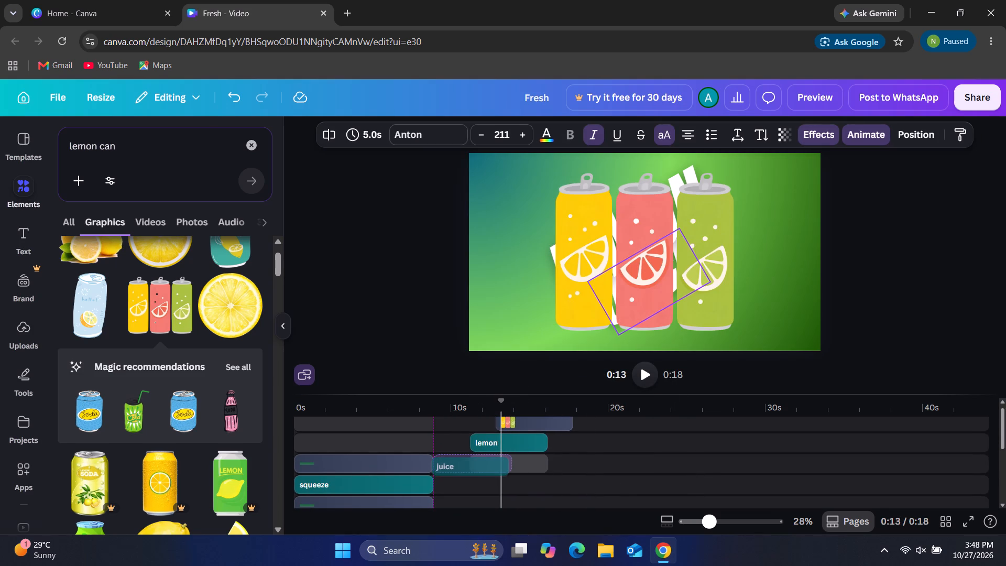
drag(462, 462, 464, 462)
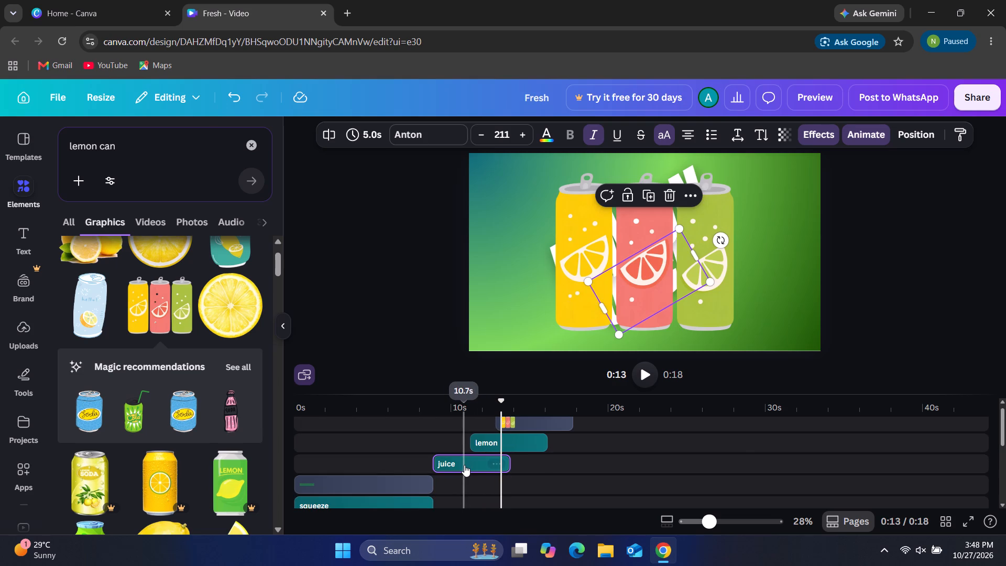
drag(464, 465, 465, 473)
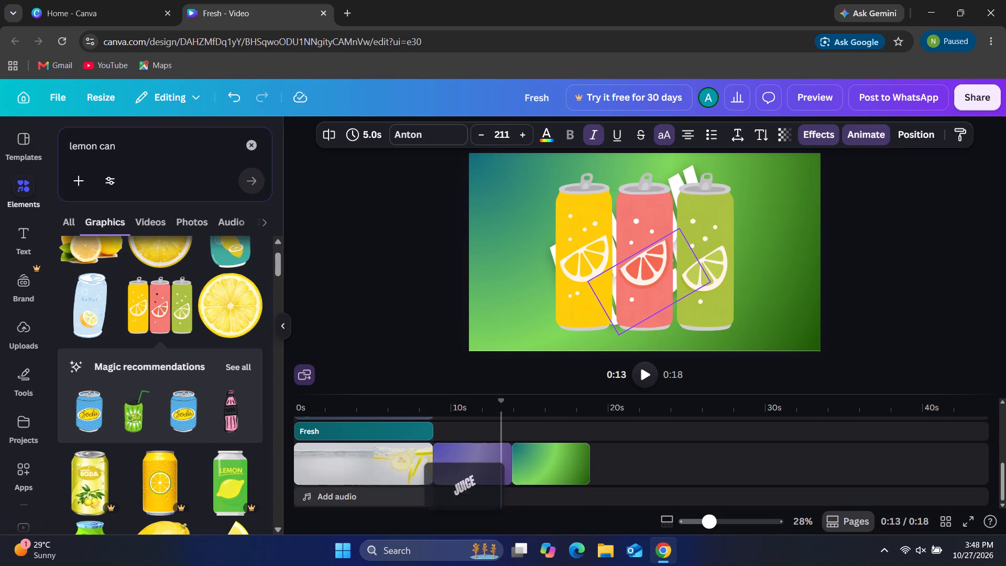
drag(465, 473, 465, 434)
Move the LEMON title on the timeline so it starts together with JUICE at the first gradient clip.
scroll(539, 433, up, 1)
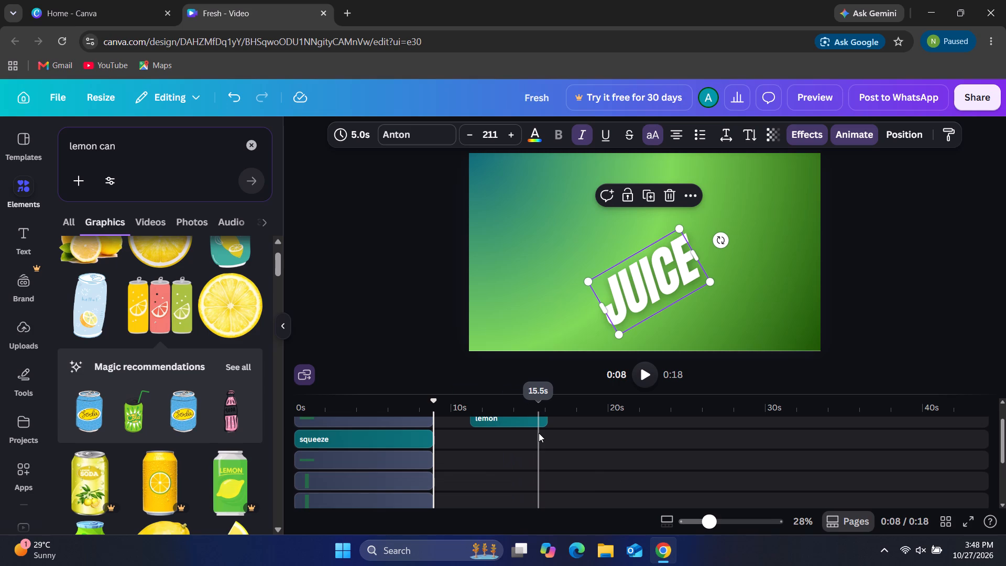
click(503, 420)
drag(503, 420, 487, 479)
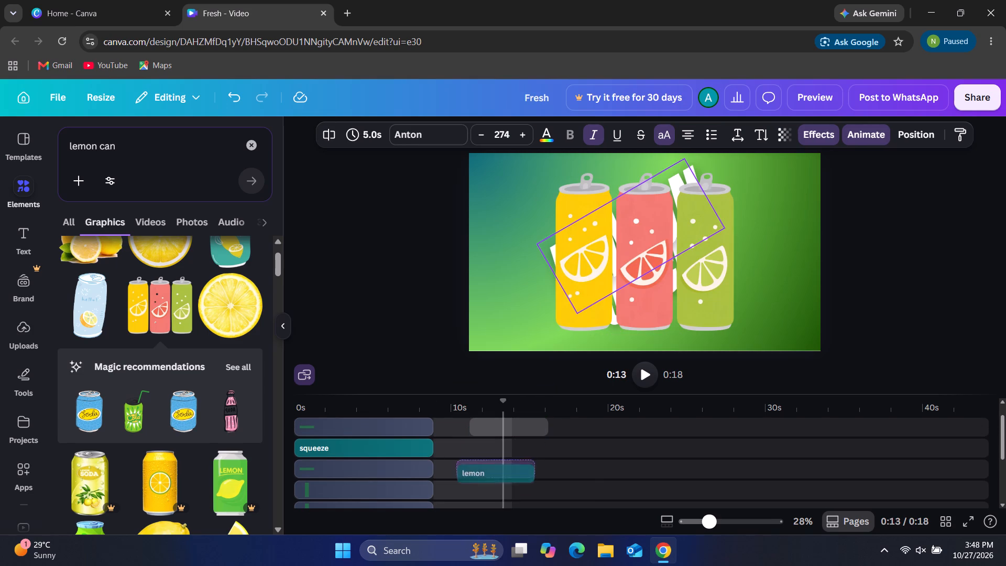
drag(487, 479, 464, 415)
click(464, 415)
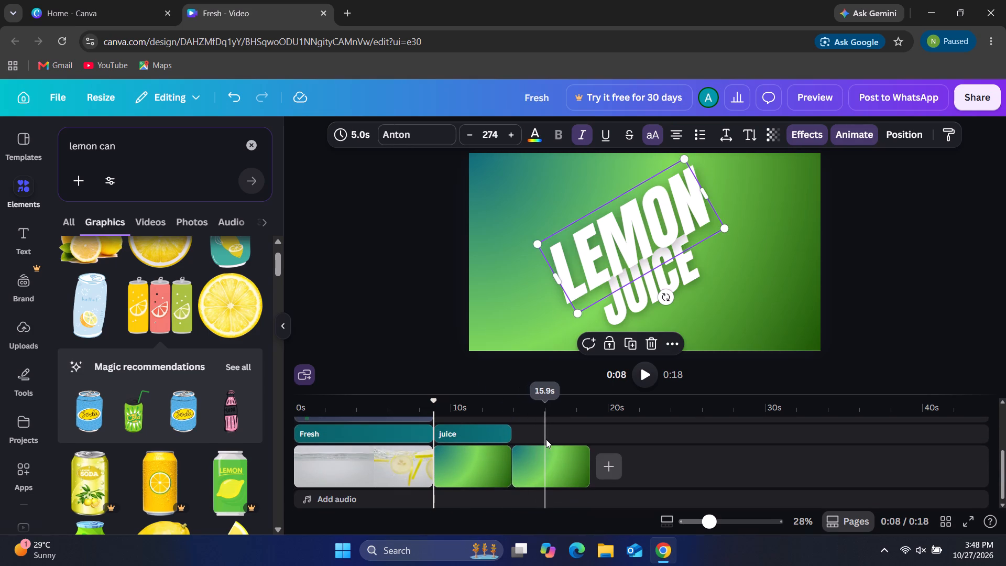
Move the three-cans graphic onto the track above the second gradient clip, aligned with that clip's start.
scroll(546, 439, up, 1)
scroll(546, 439, left, 1)
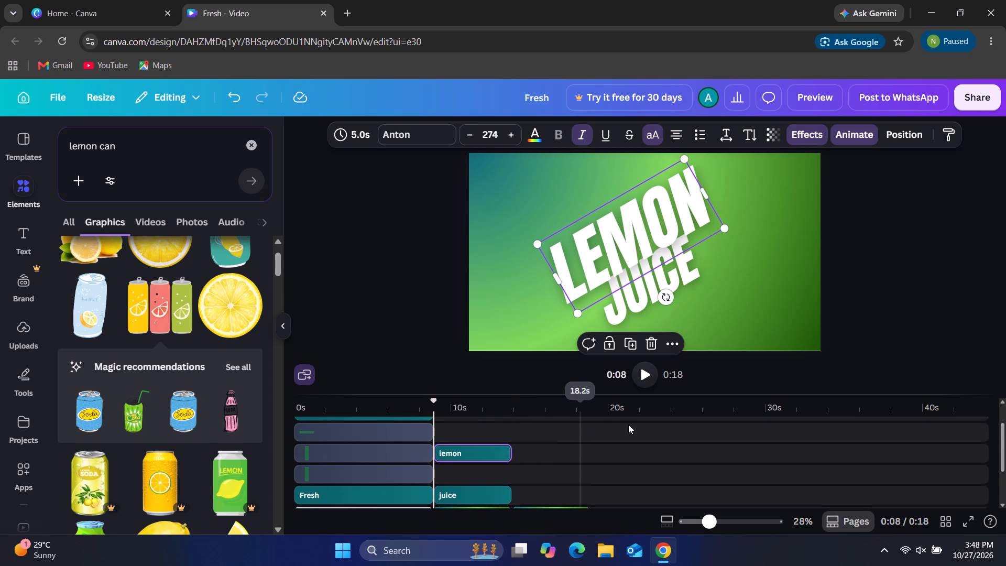
scroll(628, 424, up, 1)
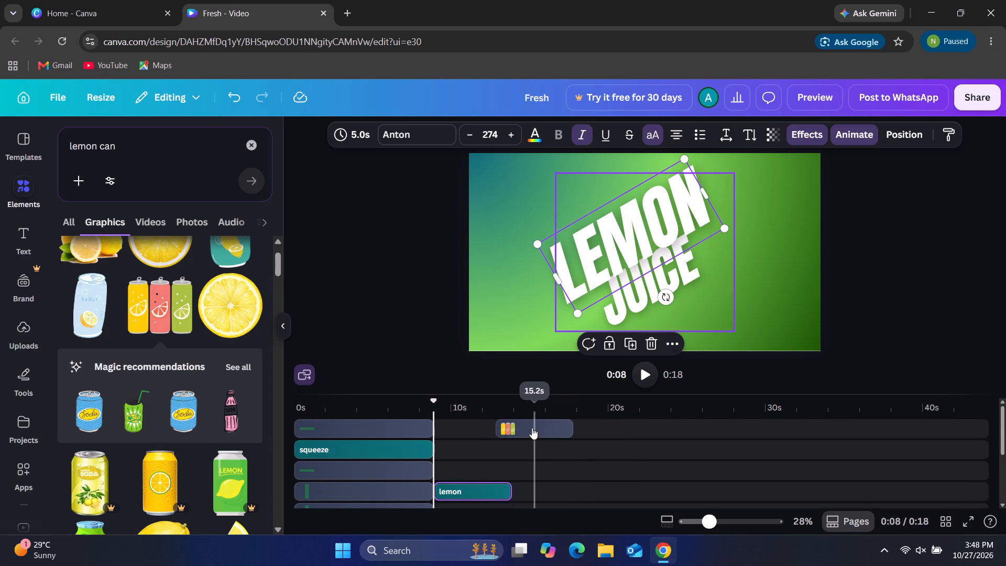
drag(532, 428, 541, 459)
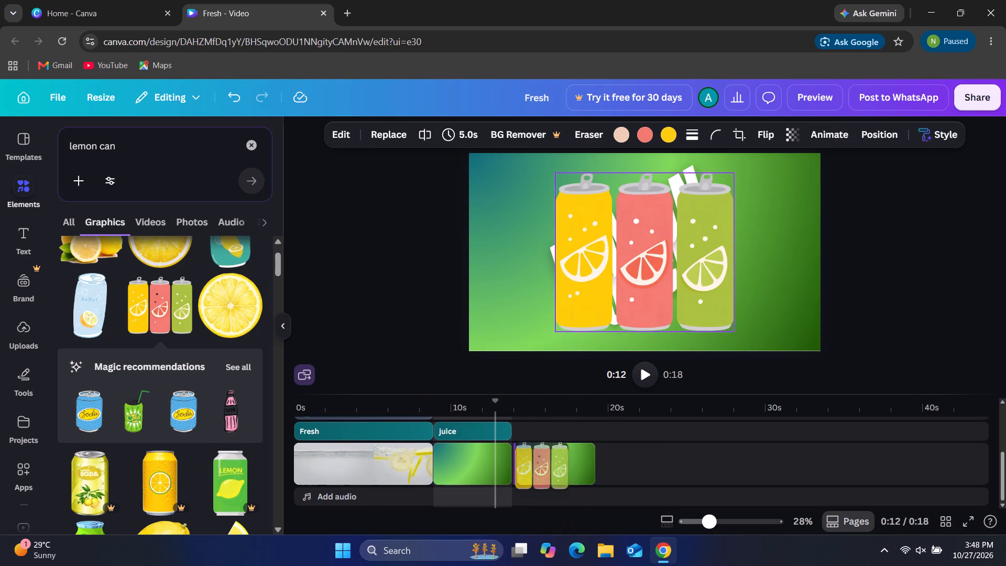
drag(541, 459, 547, 429)
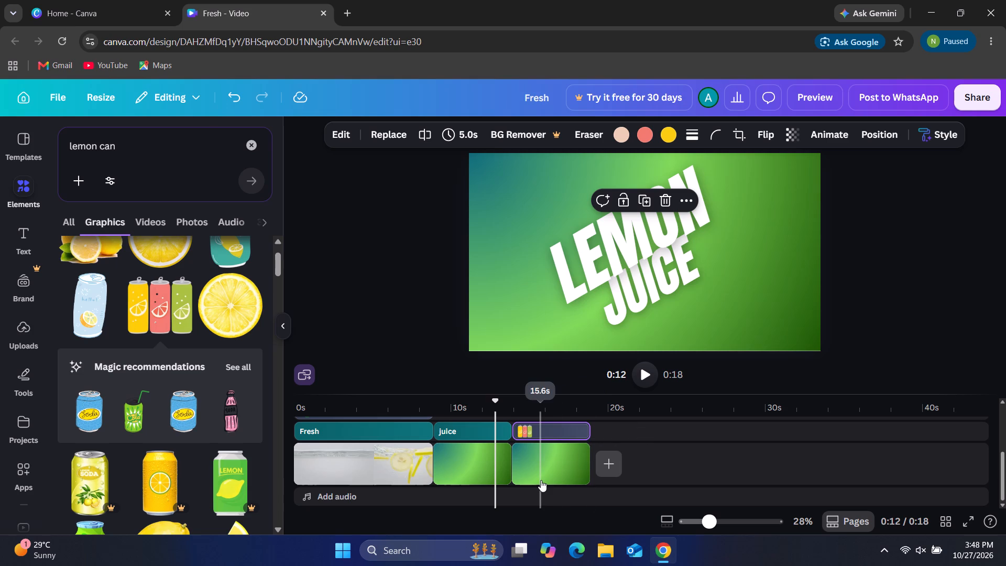
Shrink the three-cans graphic to about two-thirds of its size and place it near the centre of the second gradient clip's frame.
click(586, 466)
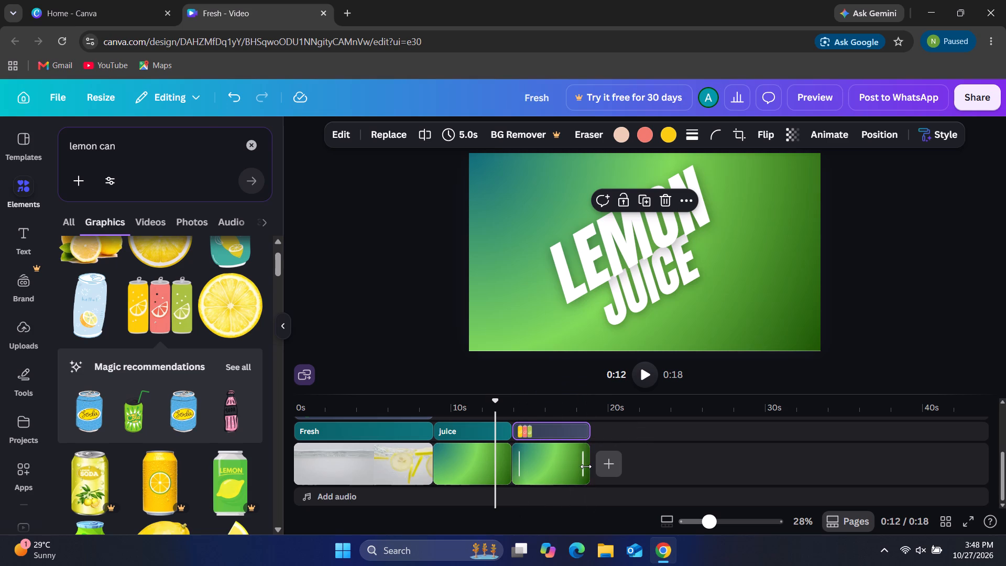
click(549, 471)
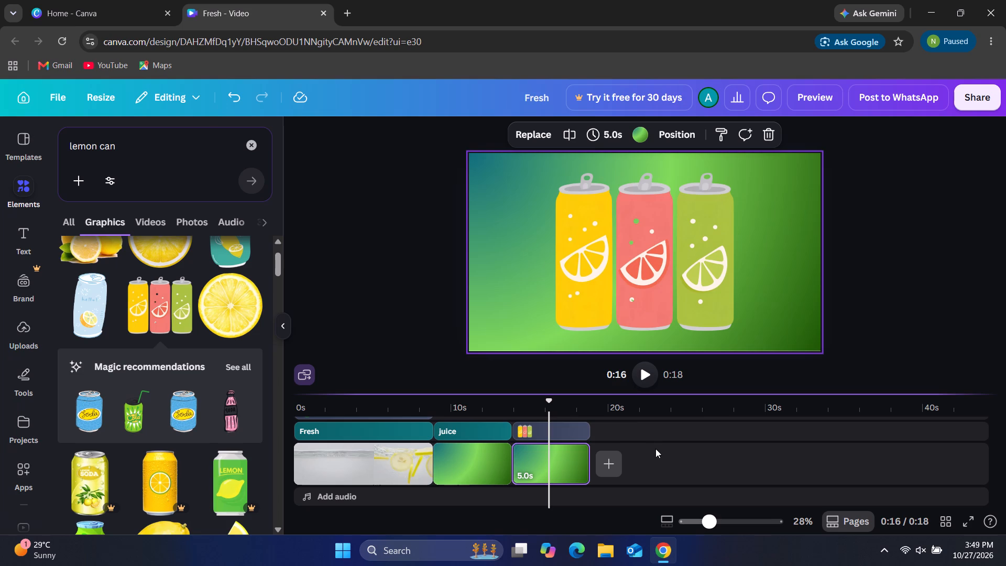
drag(706, 278, 706, 257)
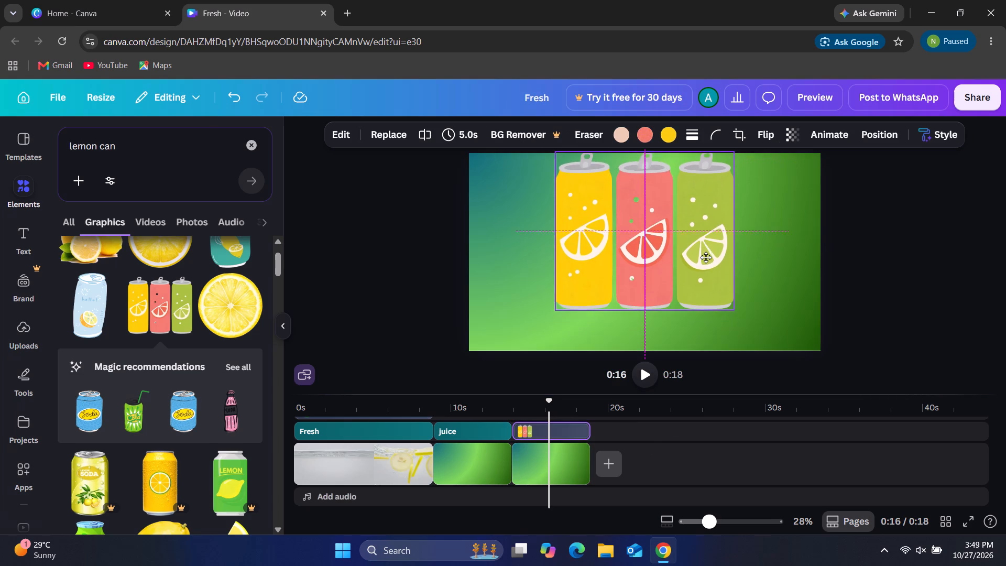
drag(706, 257, 703, 273)
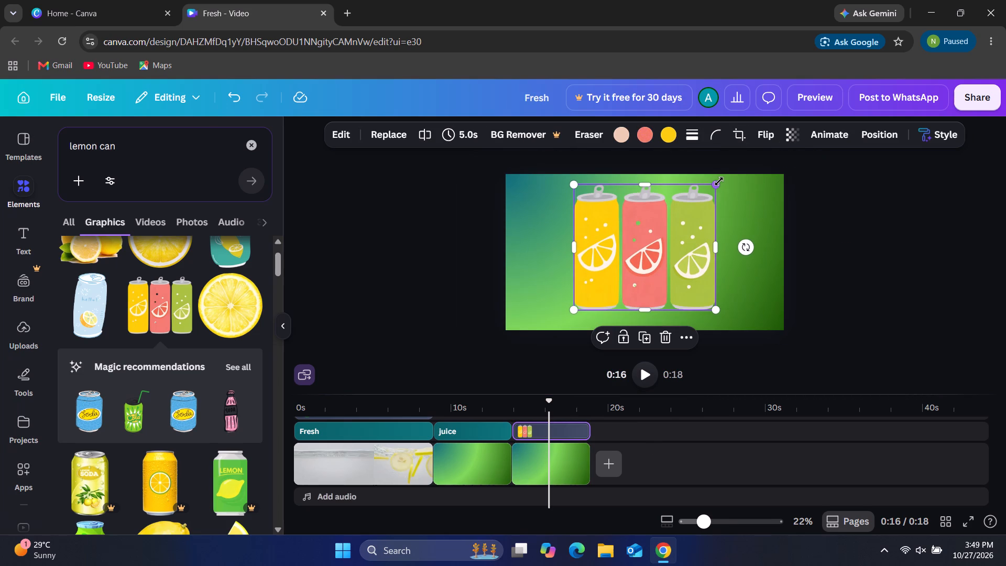
drag(718, 181, 680, 235)
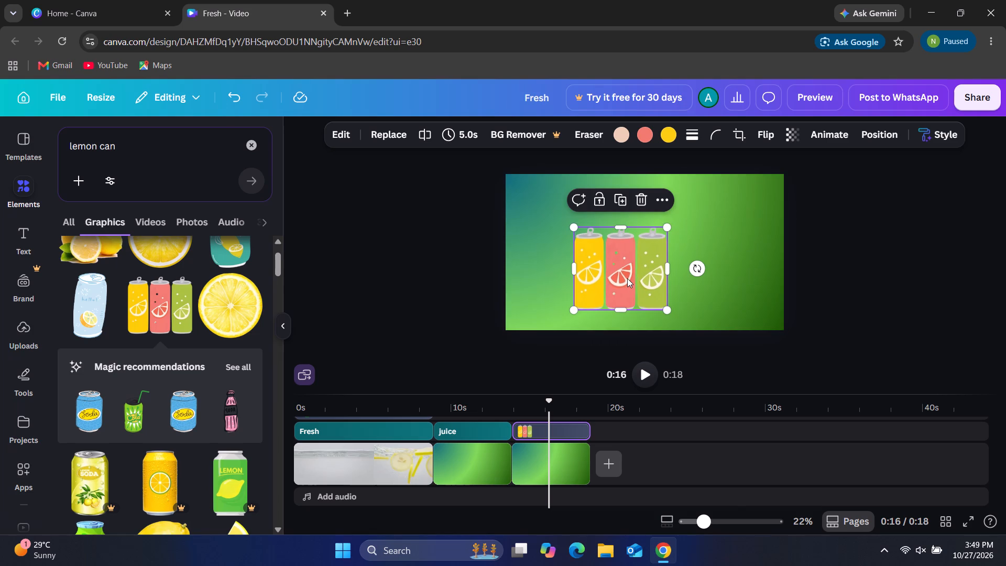
drag(627, 278, 645, 262)
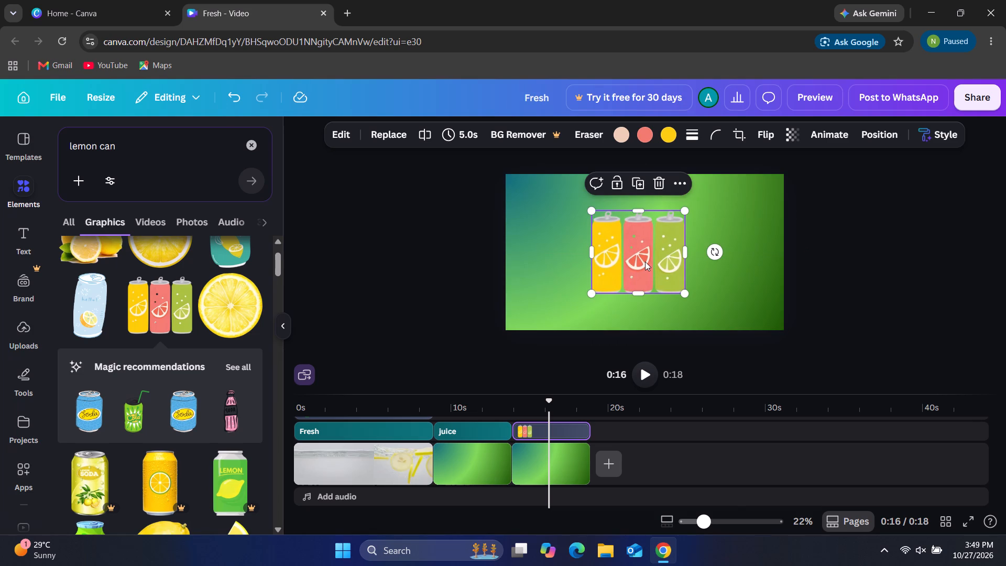
Apply the Rise animation to the cans graphic, set to animate on enter only.
click(829, 135)
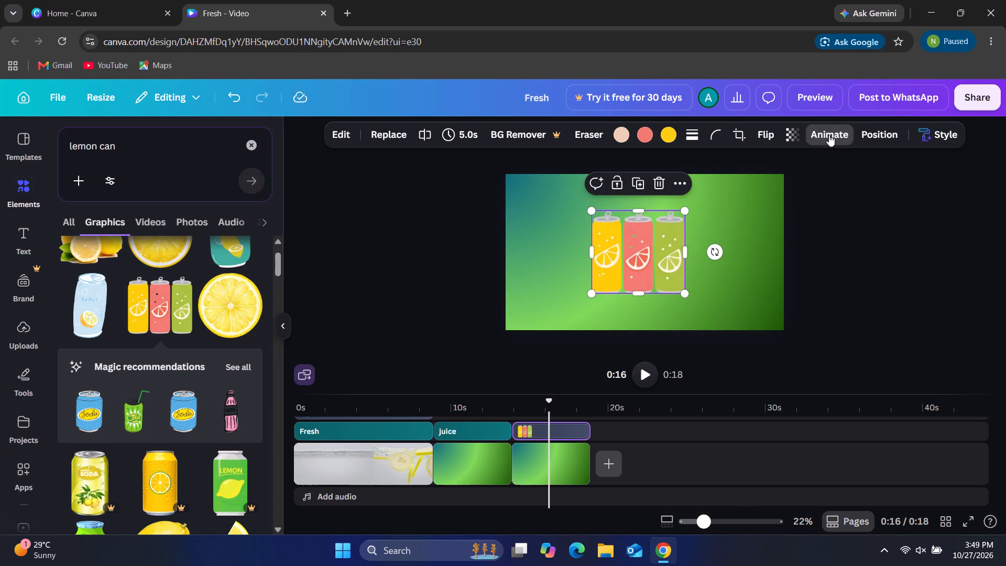
scroll(158, 393, down, 1)
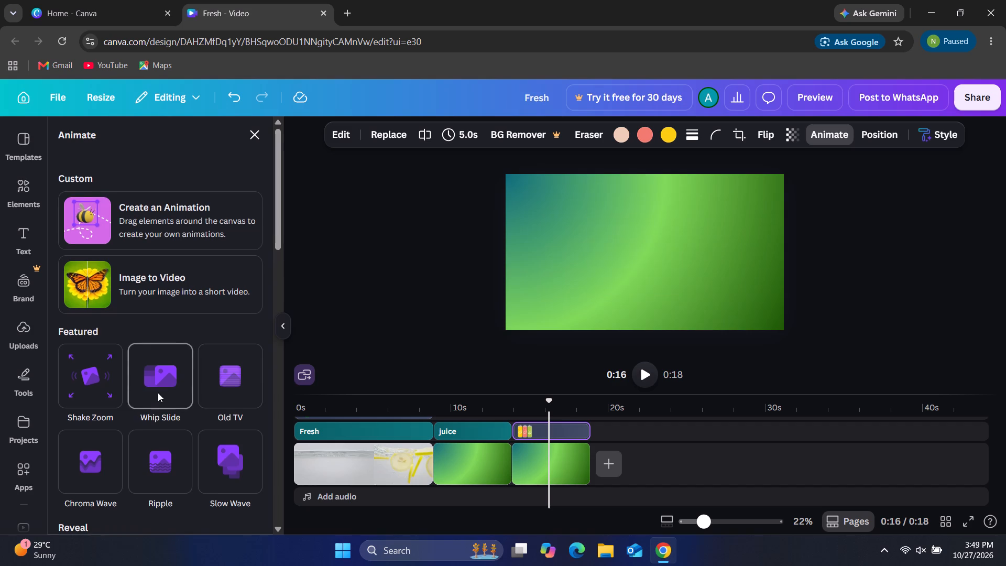
scroll(158, 393, down, 3)
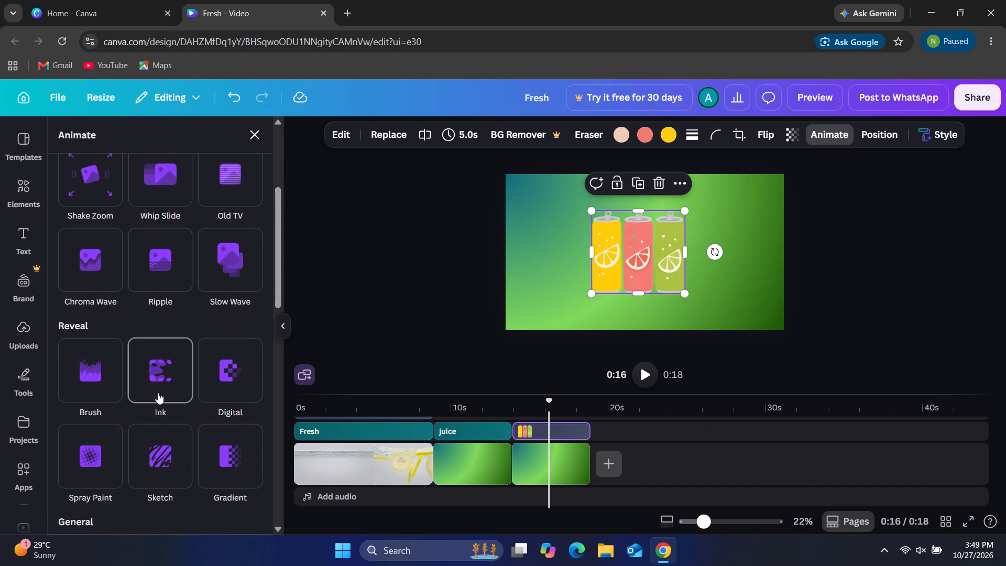
scroll(158, 393, down, 1)
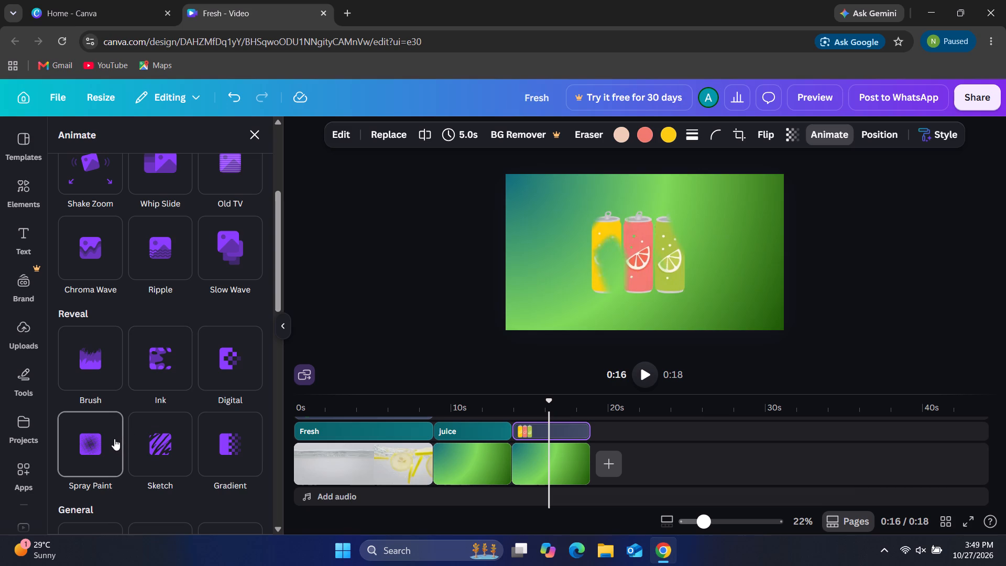
scroll(114, 439, down, 2)
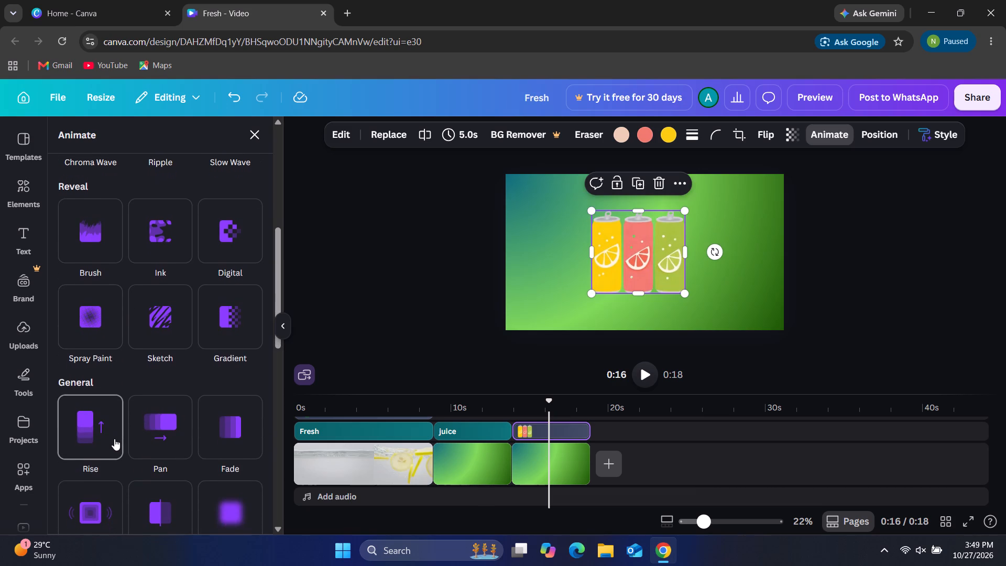
scroll(114, 439, down, 1)
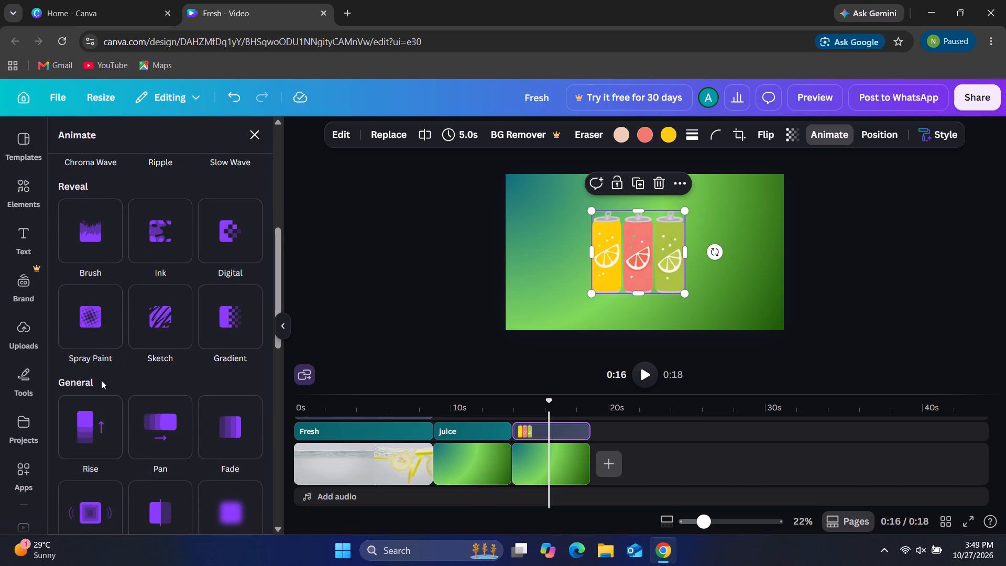
click(86, 422)
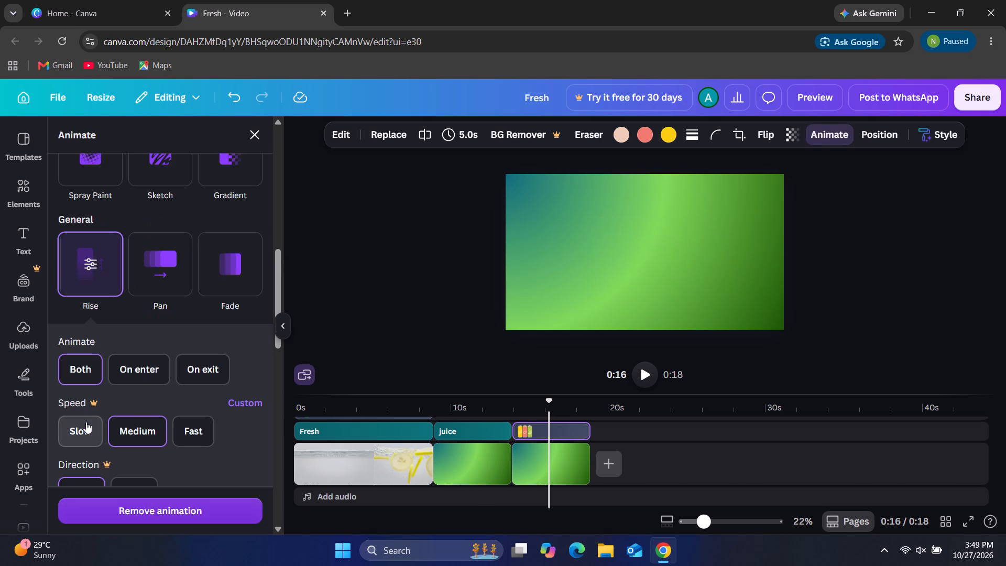
click(143, 372)
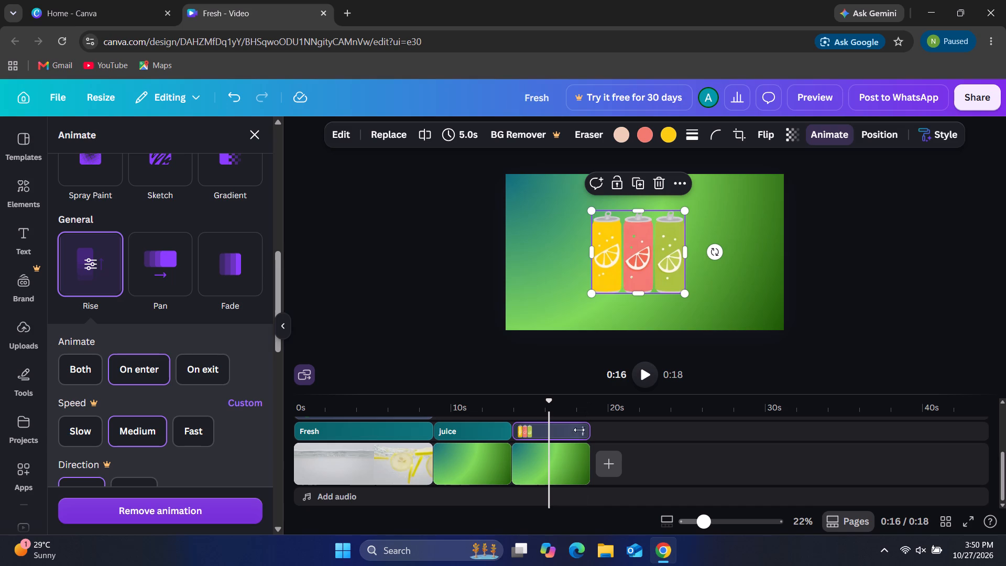
Trim the start of the cans graphic on the timeline so it lasts 4.5 s.
click(513, 430)
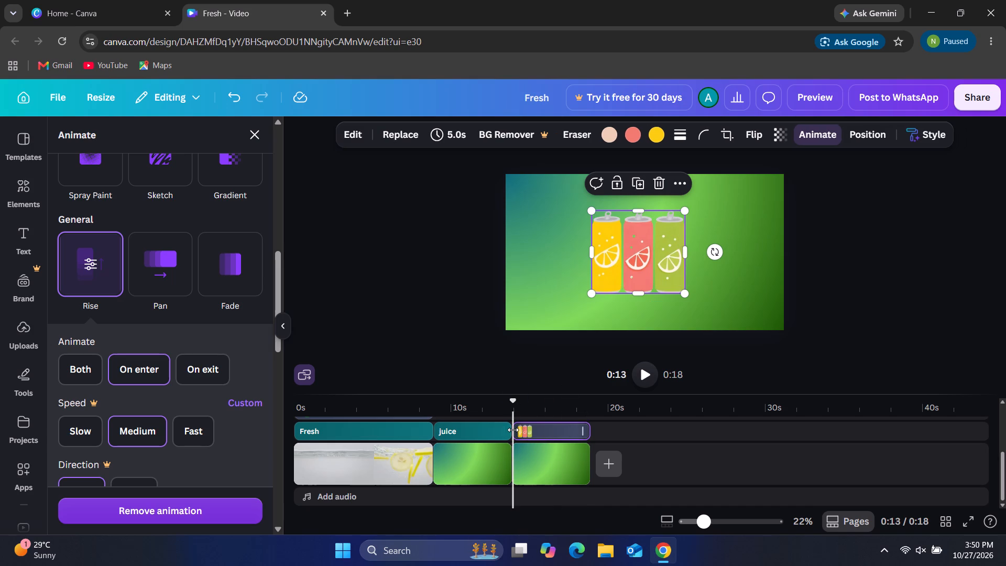
drag(513, 430, 520, 430)
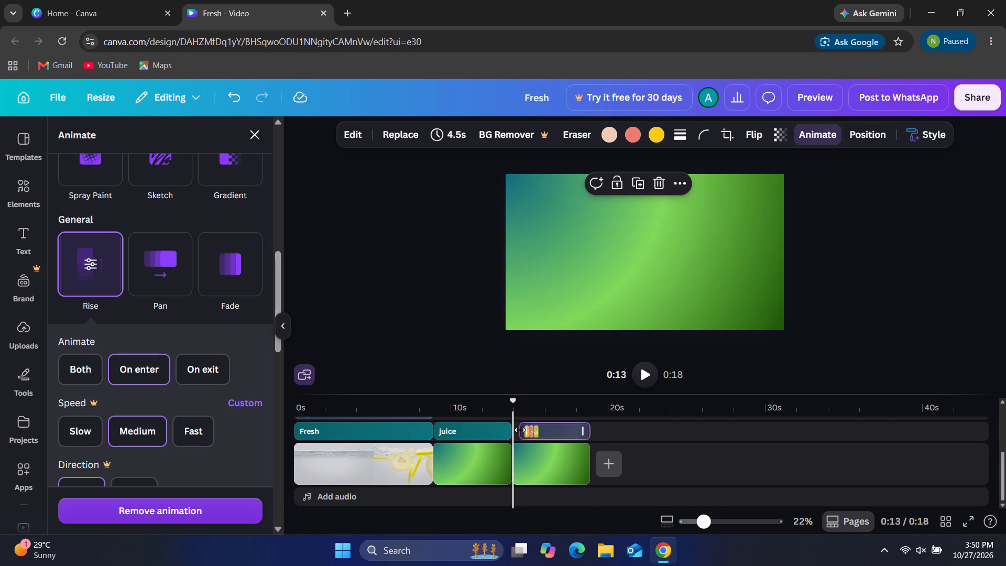
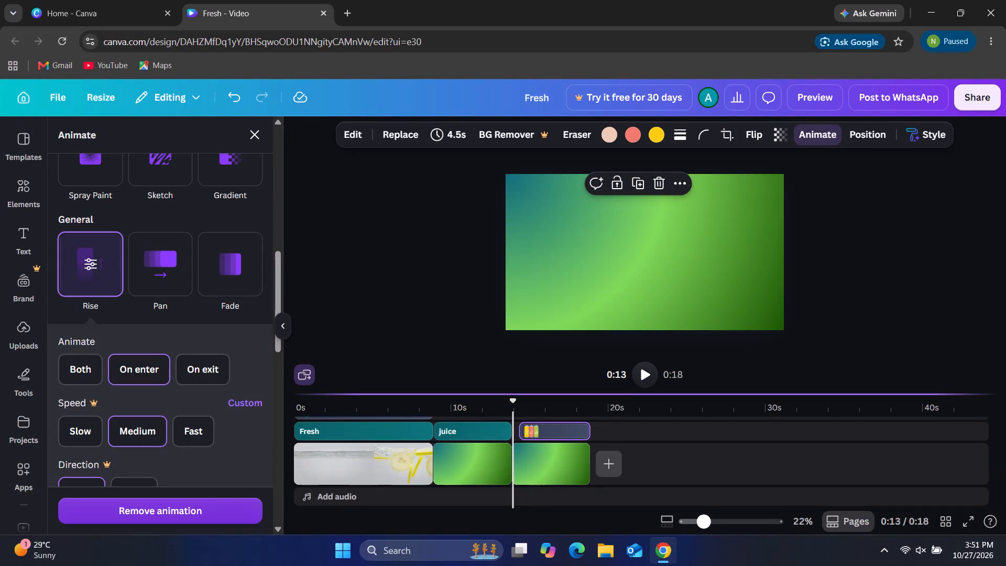
Play the video from the beginning to review the titles and clips.
drag(511, 403, 364, 445)
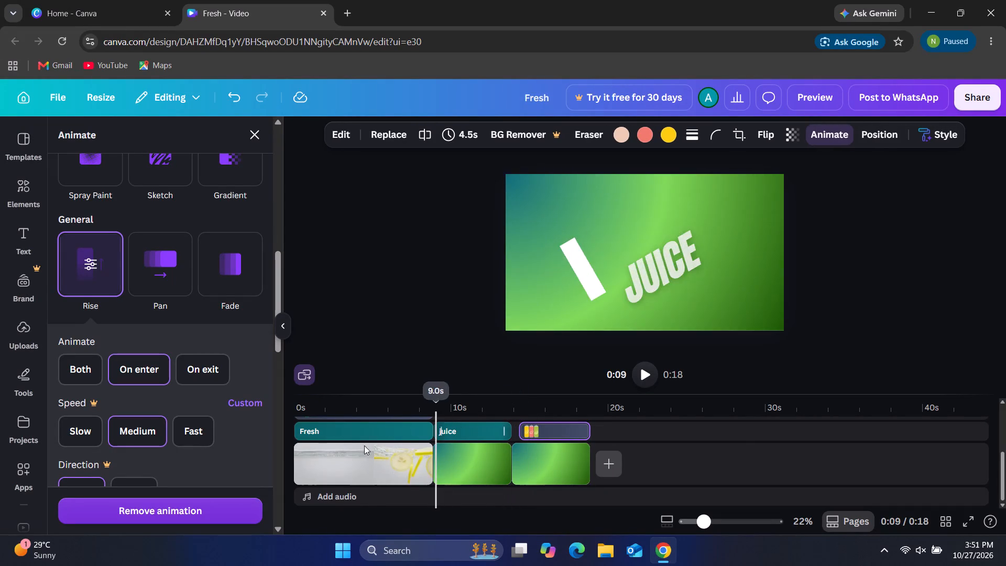
drag(364, 445, 248, 489)
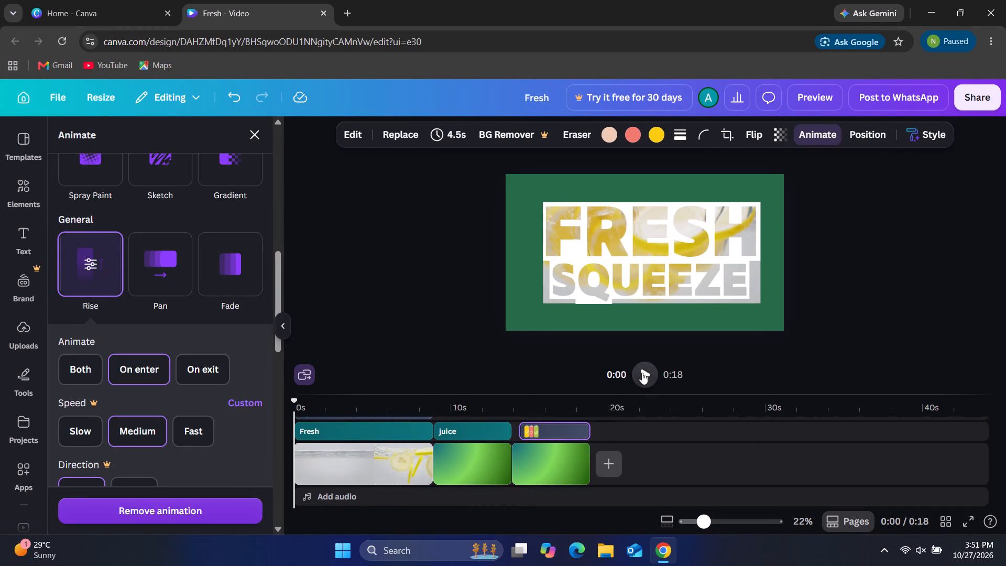
click(643, 373)
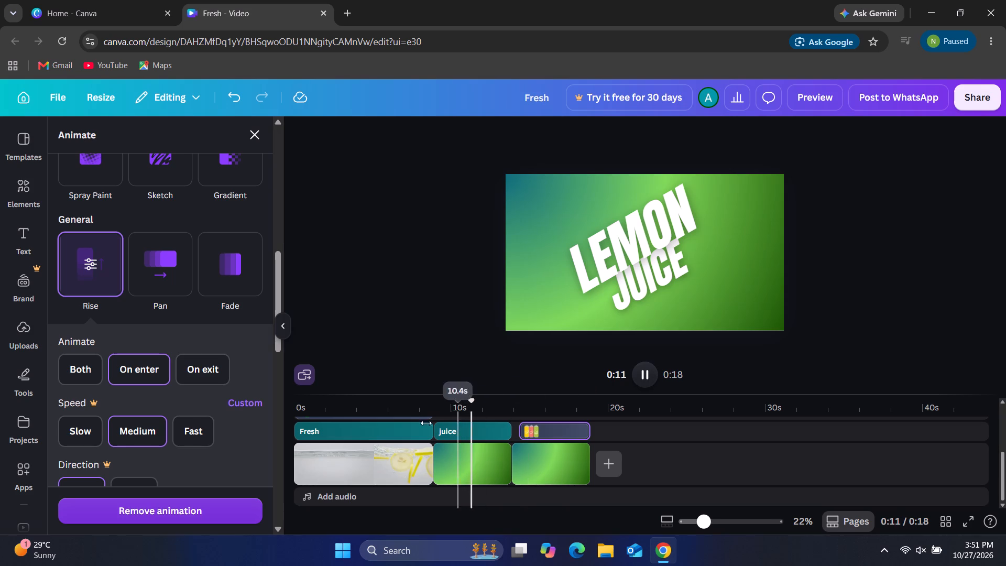
Change the text colour of the SQUEEZE and FRESH titles over the lemon clip from white to the design's dark green.
click(409, 424)
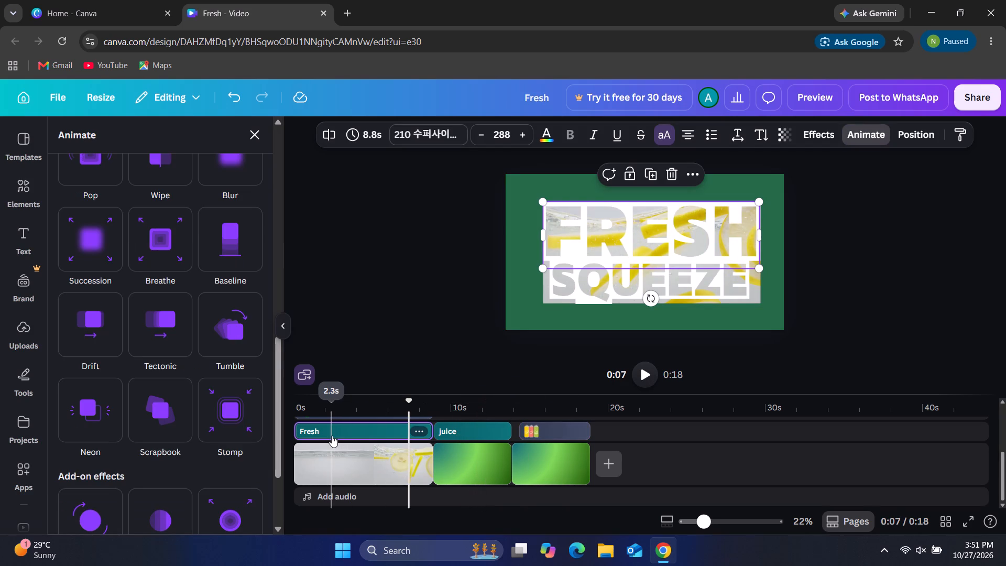
click(332, 436)
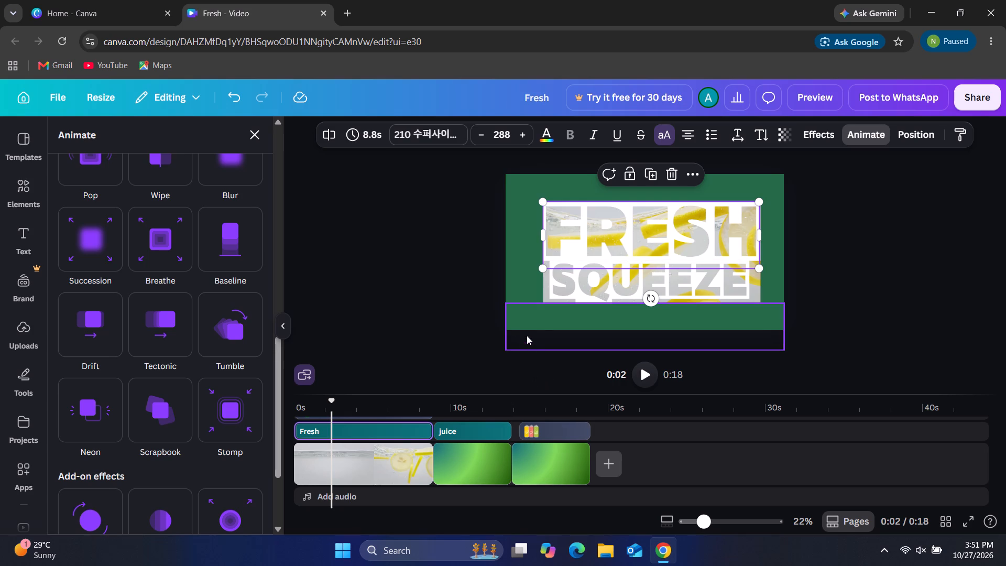
click(584, 262)
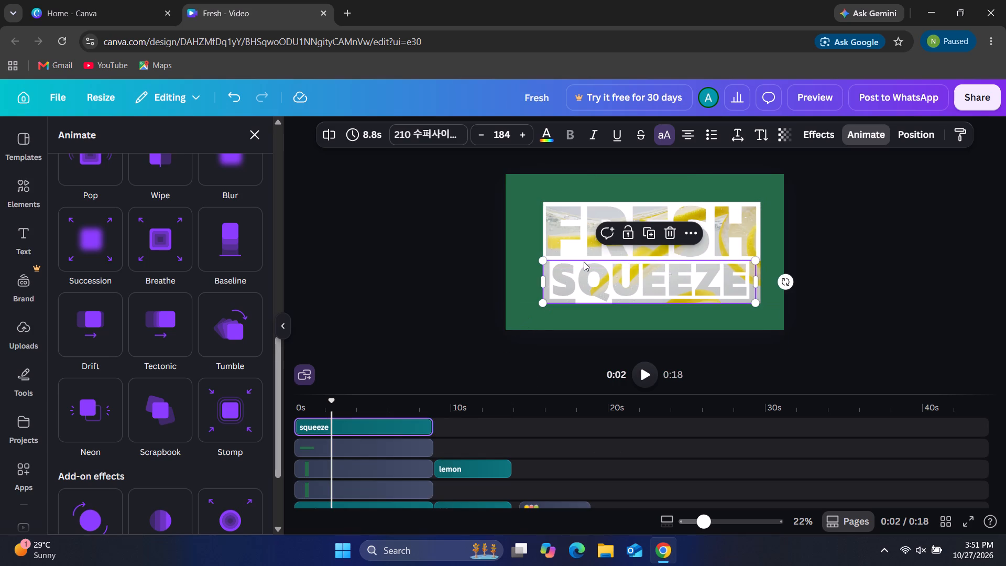
click(545, 138)
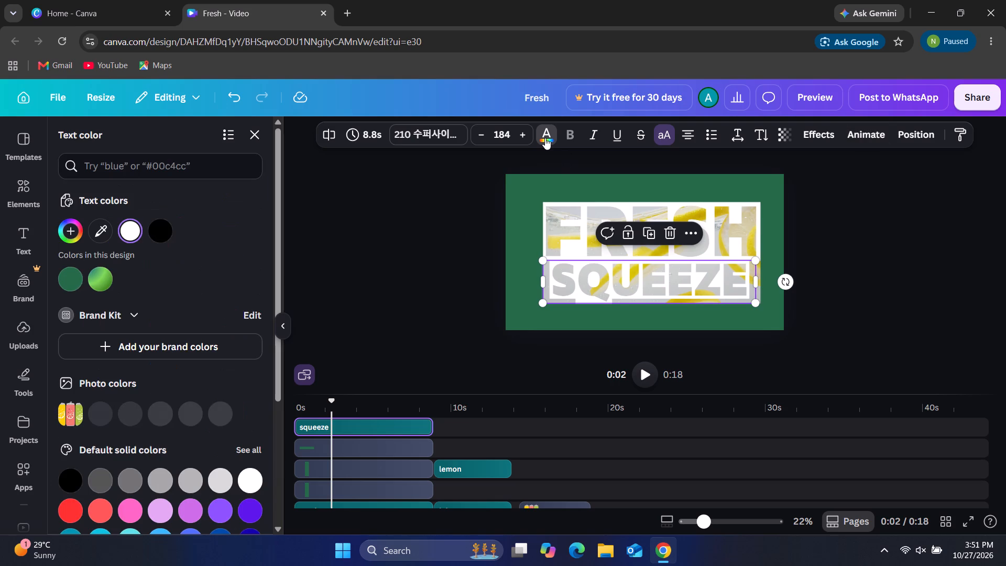
click(71, 285)
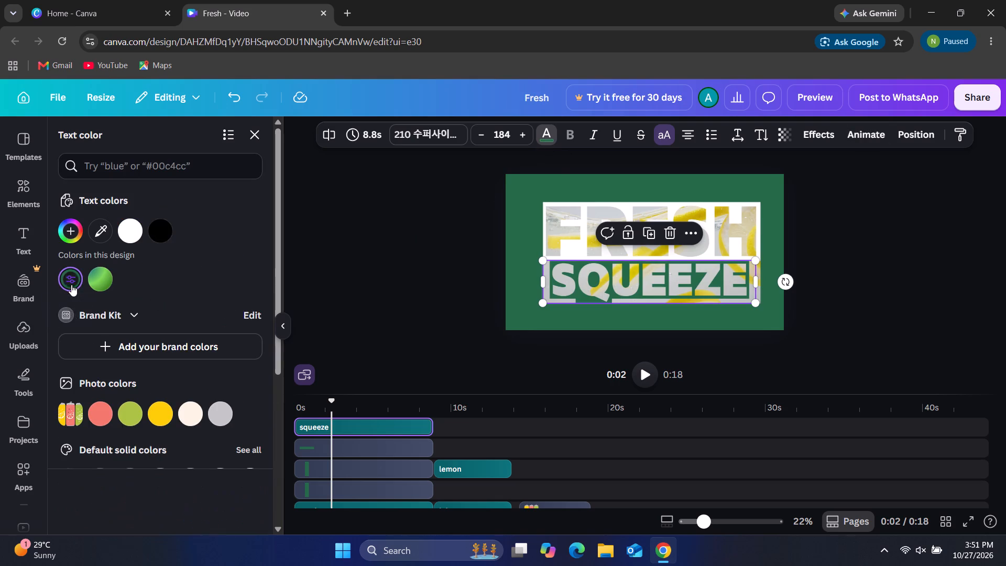
click(577, 217)
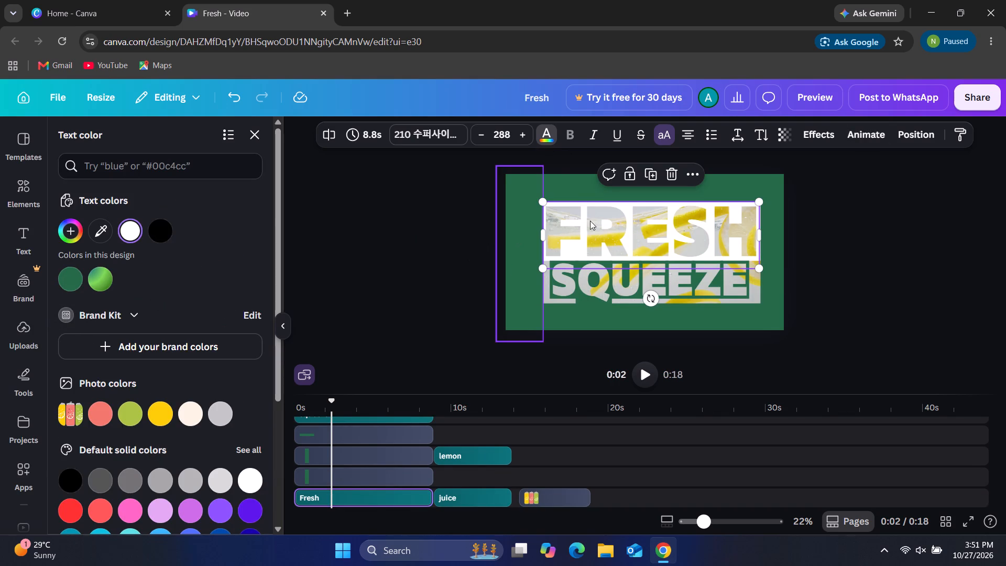
click(70, 274)
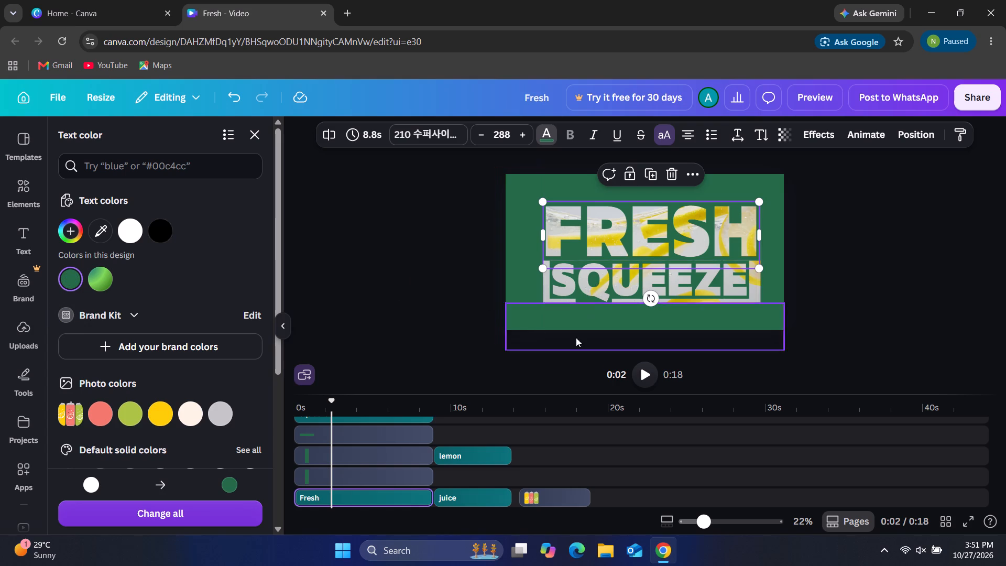
Play the video through to its end to check the recoloured titles and the cans animation.
click(640, 374)
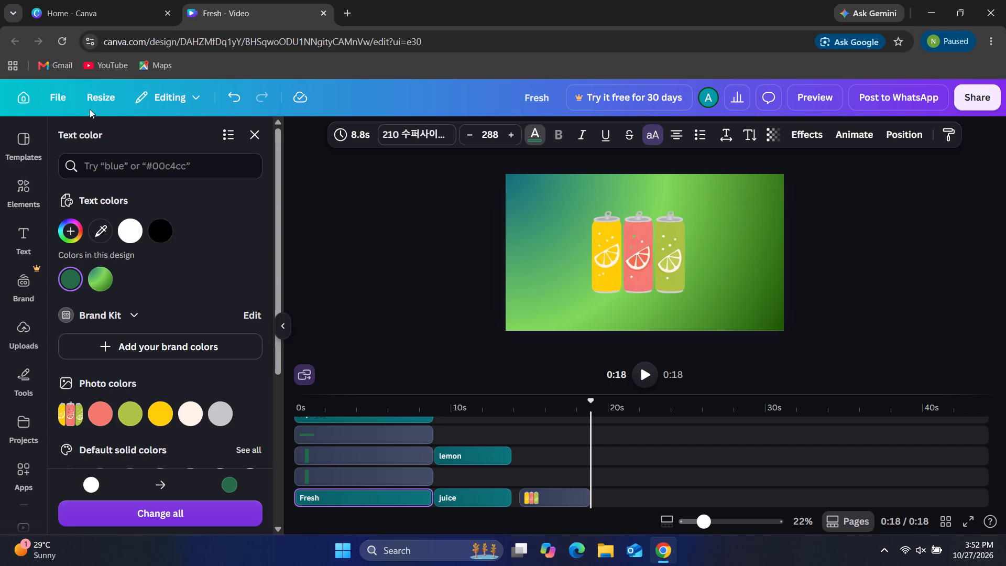
Leave the video design and return to the Canva home page.
click(26, 94)
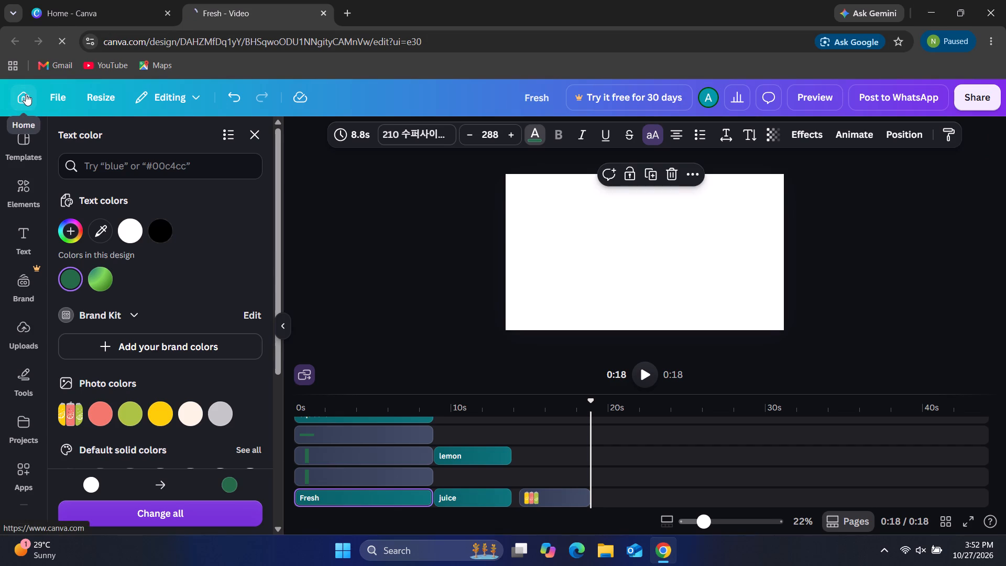